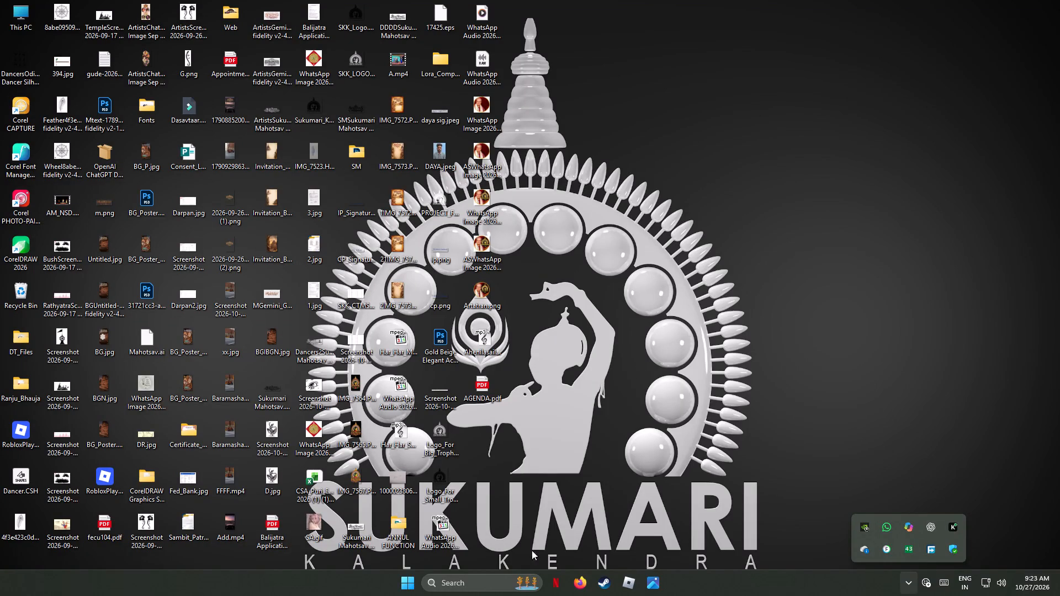
Launch Adobe Photoshop 2025 from the recent apps in Windows search.
{"action": "left_click", "coordinate": [525, 581]}
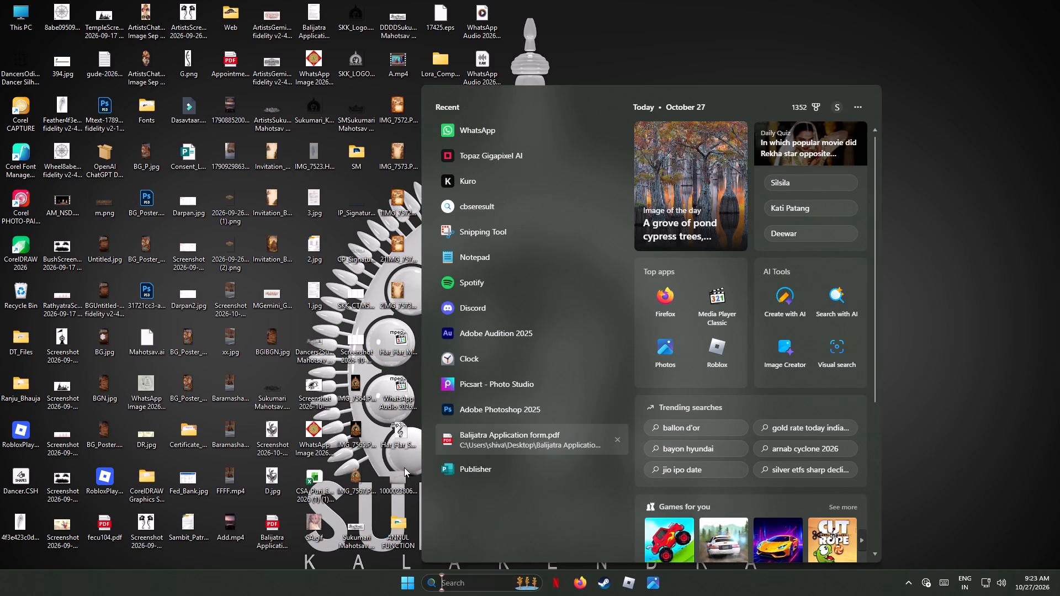
{"action": "left_click", "coordinate": [506, 406]}
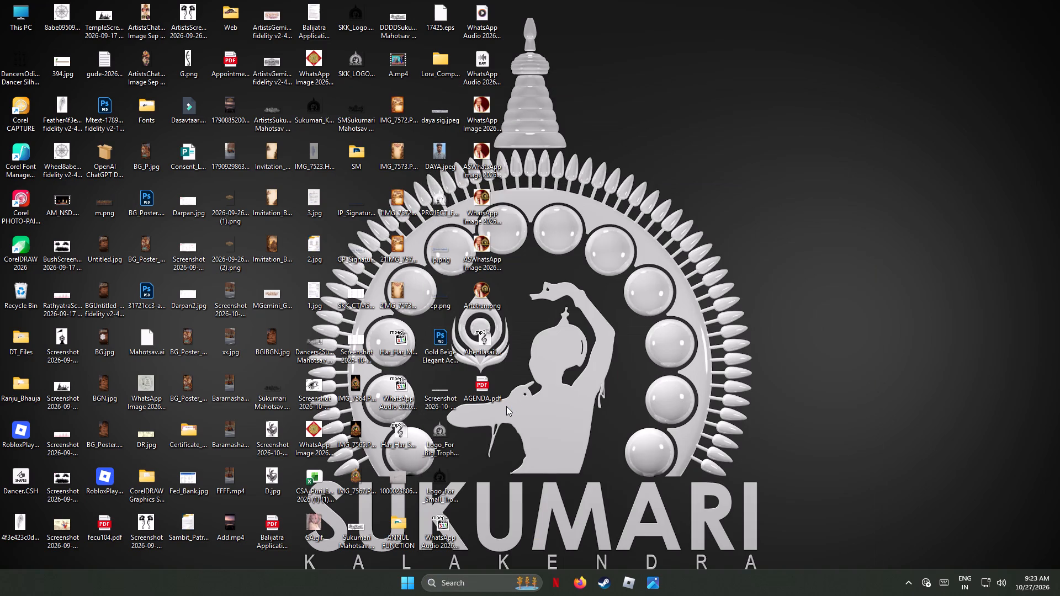
Open Windows search again while Photoshop is loading.
{"action": "left_click", "coordinate": [474, 582]}
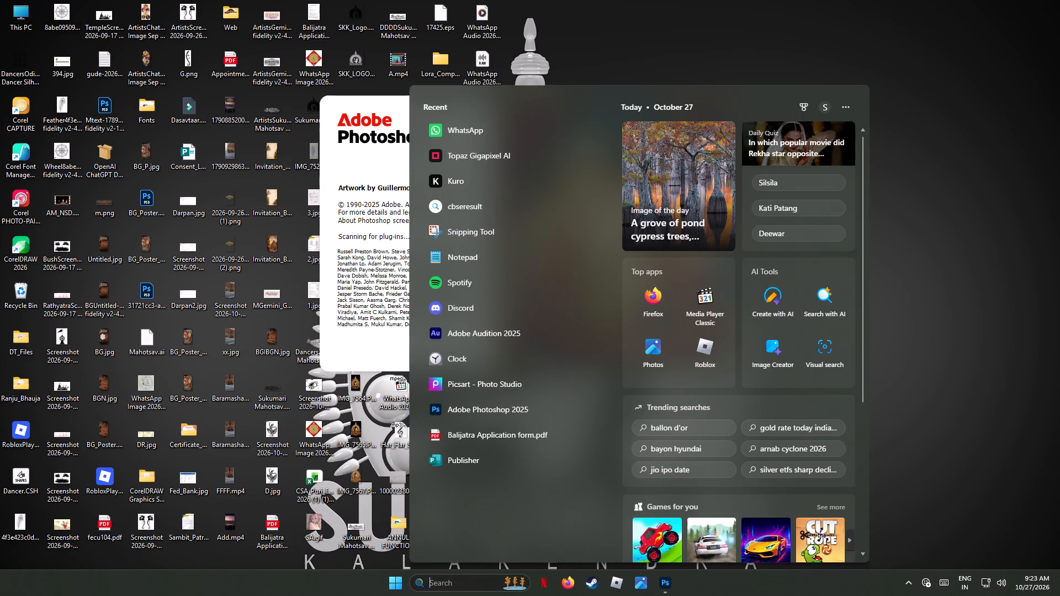
Search the computer for the WhatsApp app.
{"action": "key", "text": "w"}
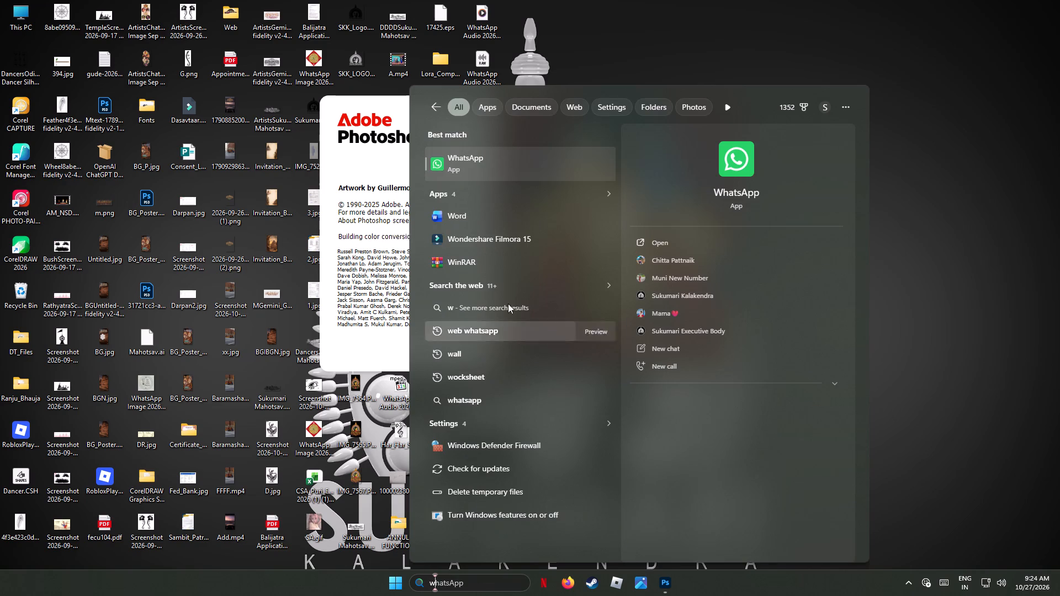
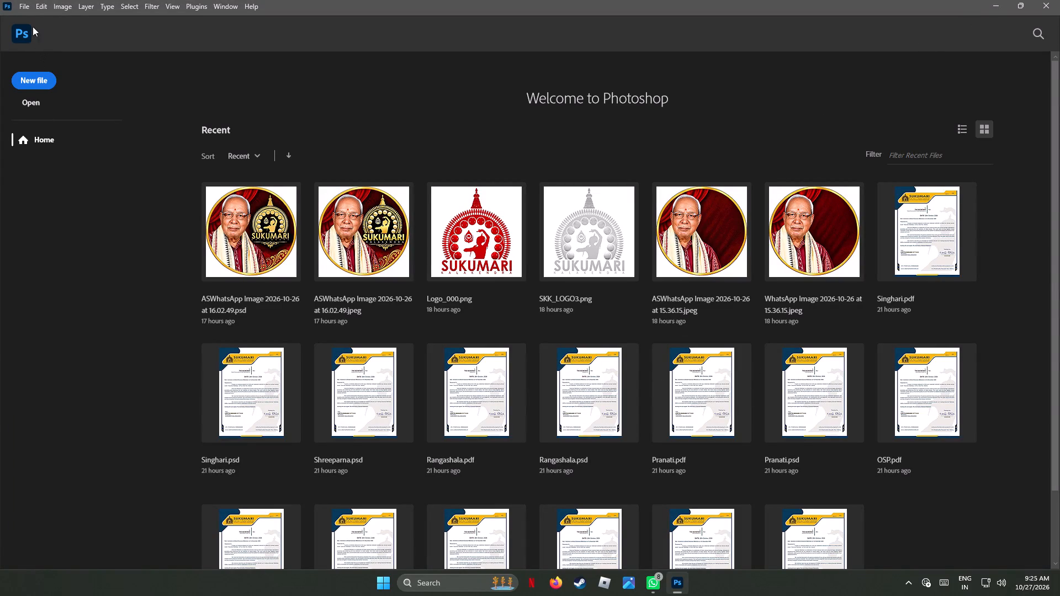
Open Invitation.psd from the Sukumari_Mahotsav folder in Photoshop.
{"action": "left_click", "coordinate": [25, 6]}
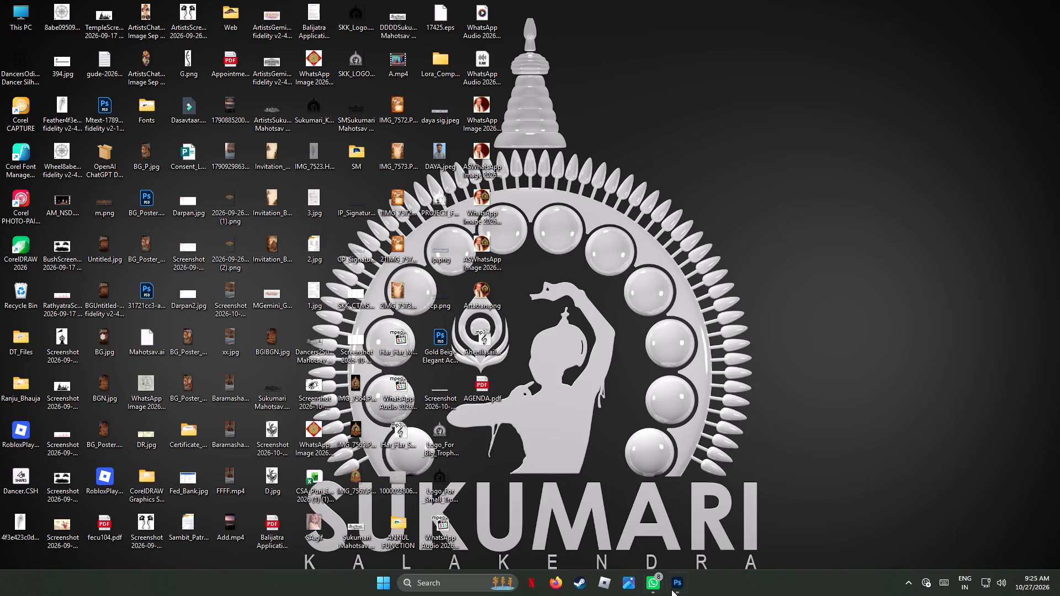
{"action": "left_click", "coordinate": [675, 582]}
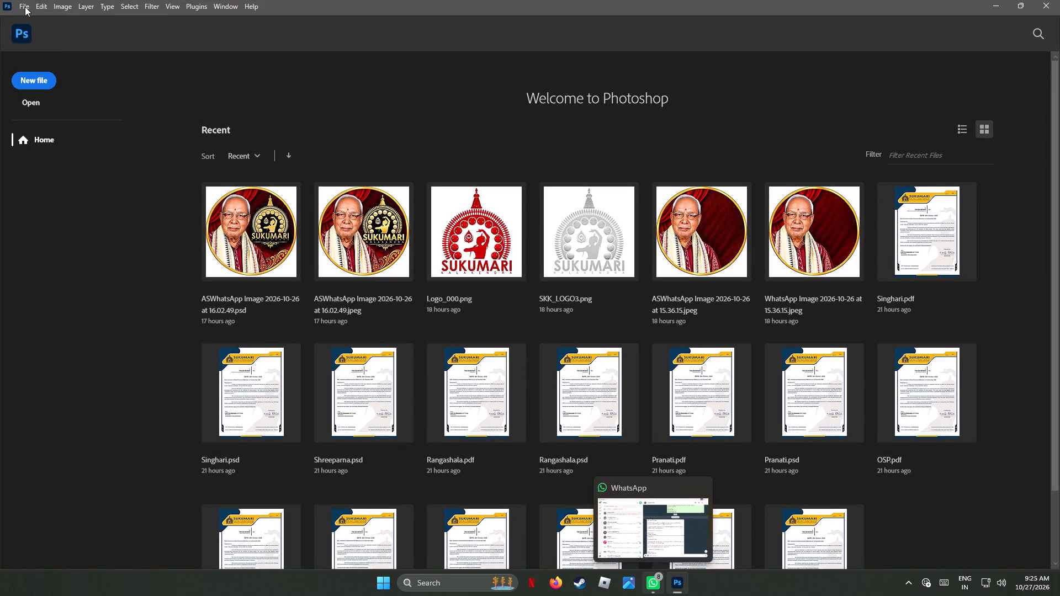
{"action": "left_click", "coordinate": [25, 7]}
{"action": "scroll", "coordinate": [416, 391], "scroll_direction": "down", "scroll_amount": 1}
{"action": "scroll", "coordinate": [416, 391], "scroll_direction": "up", "scroll_amount": 1}
{"action": "scroll", "coordinate": [416, 391], "scroll_direction": "down", "scroll_amount": 6}
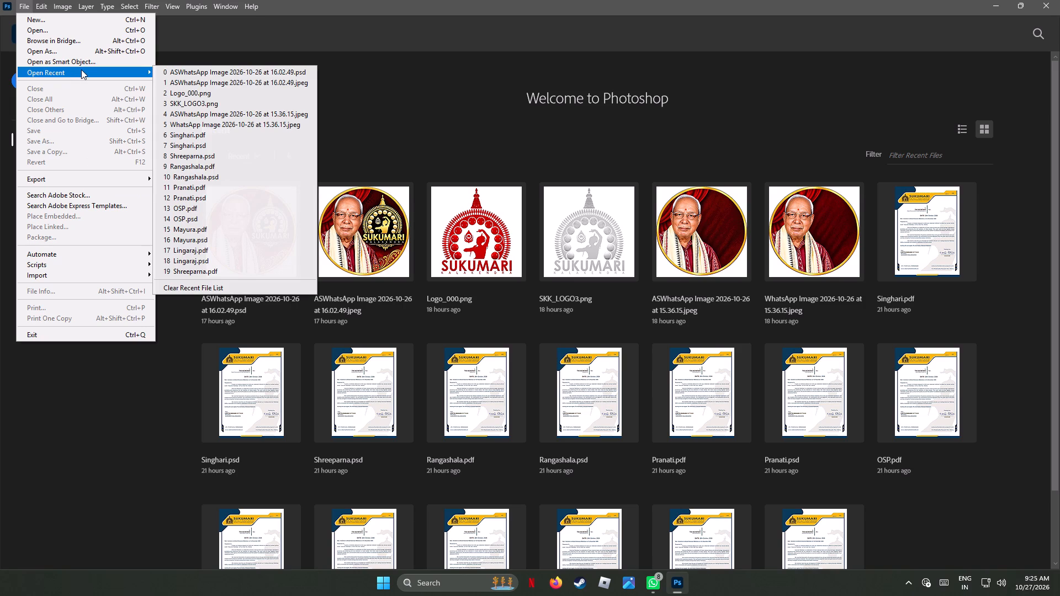
{"action": "left_click", "coordinate": [46, 26]}
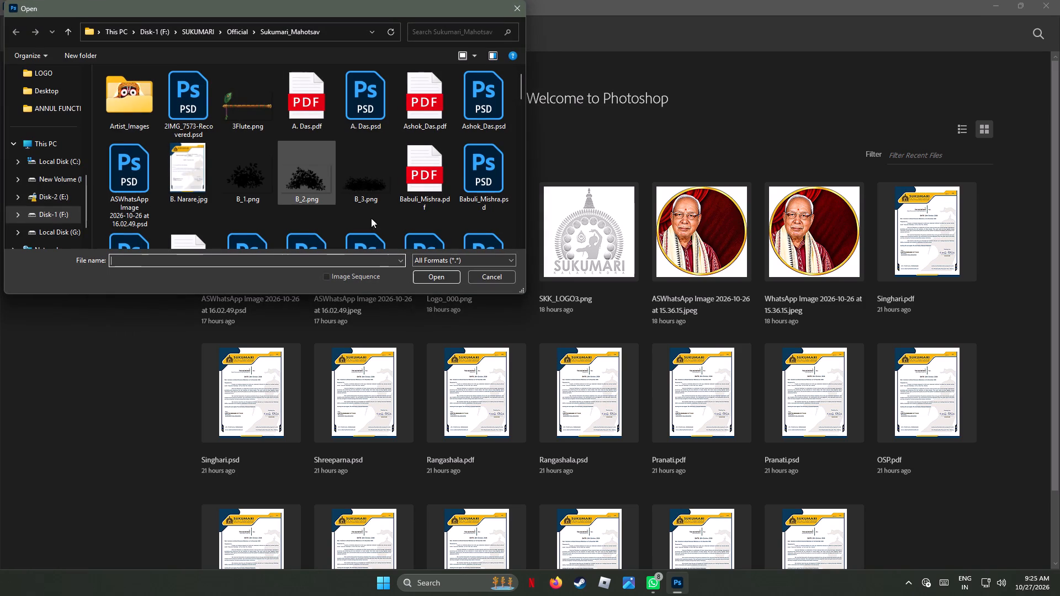
{"action": "left_click_drag", "start_coordinate": [391, 8], "coordinate": [507, 108]}
{"action": "left_click_drag", "start_coordinate": [354, 7], "coordinate": [495, 126]}
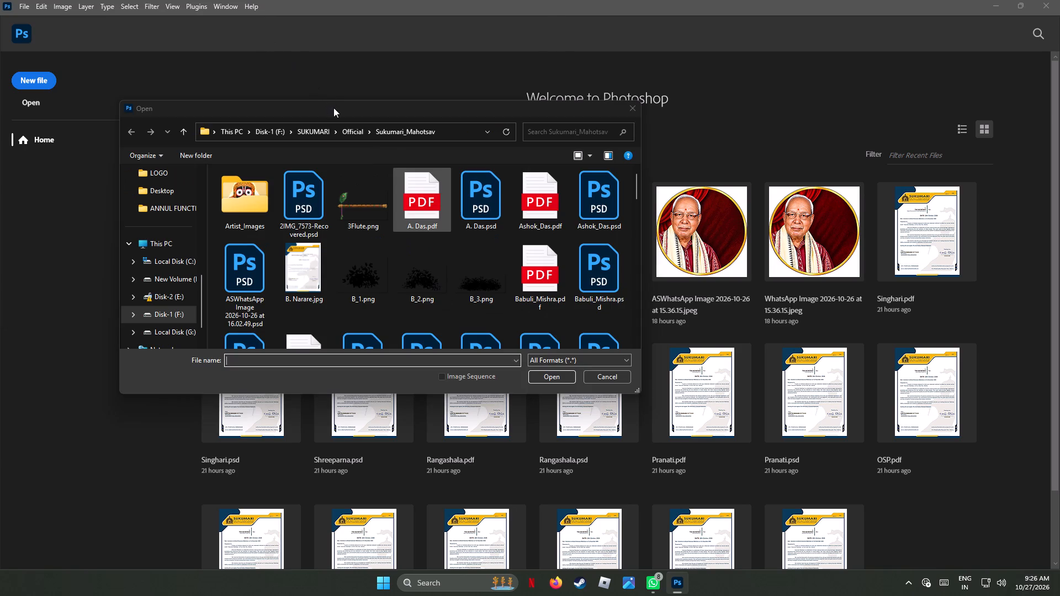
{"action": "left_click_drag", "start_coordinate": [333, 108], "coordinate": [388, 145]}
{"action": "scroll", "coordinate": [487, 282], "scroll_direction": "down", "scroll_amount": 5}
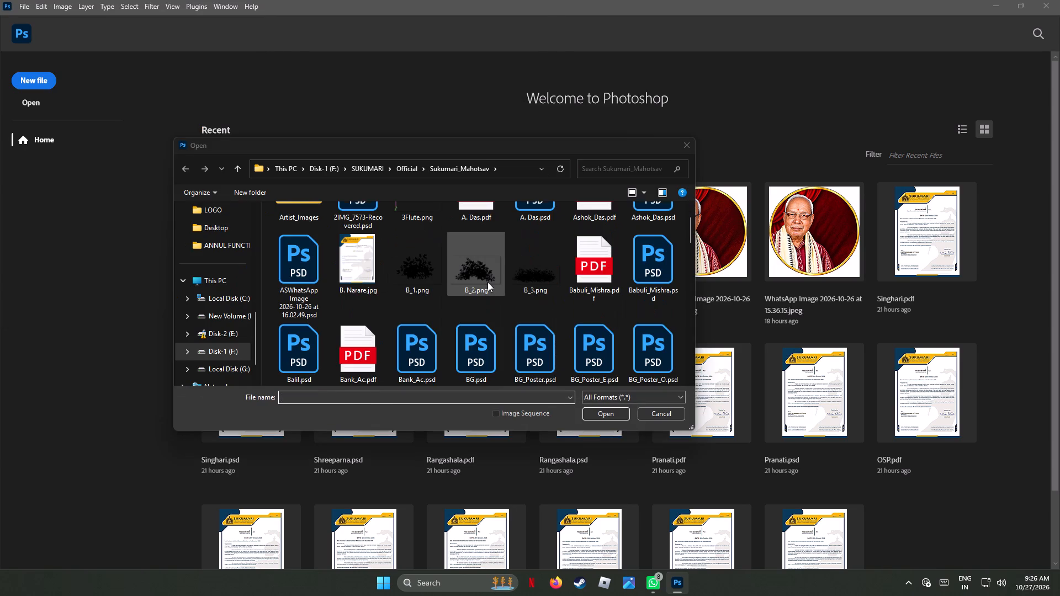
{"action": "scroll", "coordinate": [487, 282], "scroll_direction": "down", "scroll_amount": 4}
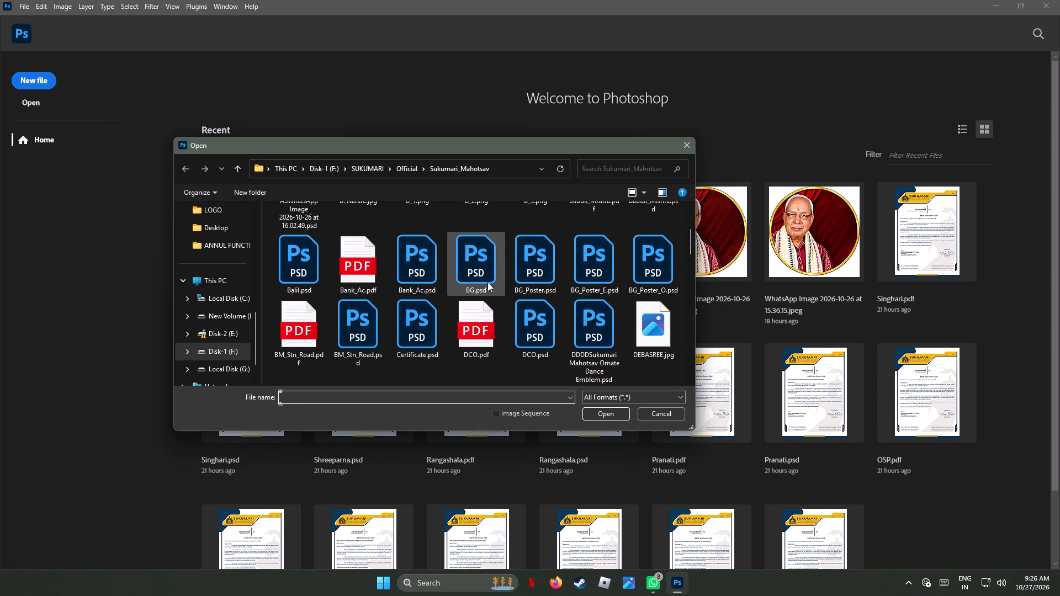
{"action": "scroll", "coordinate": [487, 282], "scroll_direction": "down", "scroll_amount": 4}
{"action": "scroll", "coordinate": [487, 282], "scroll_direction": "up", "scroll_amount": 3}
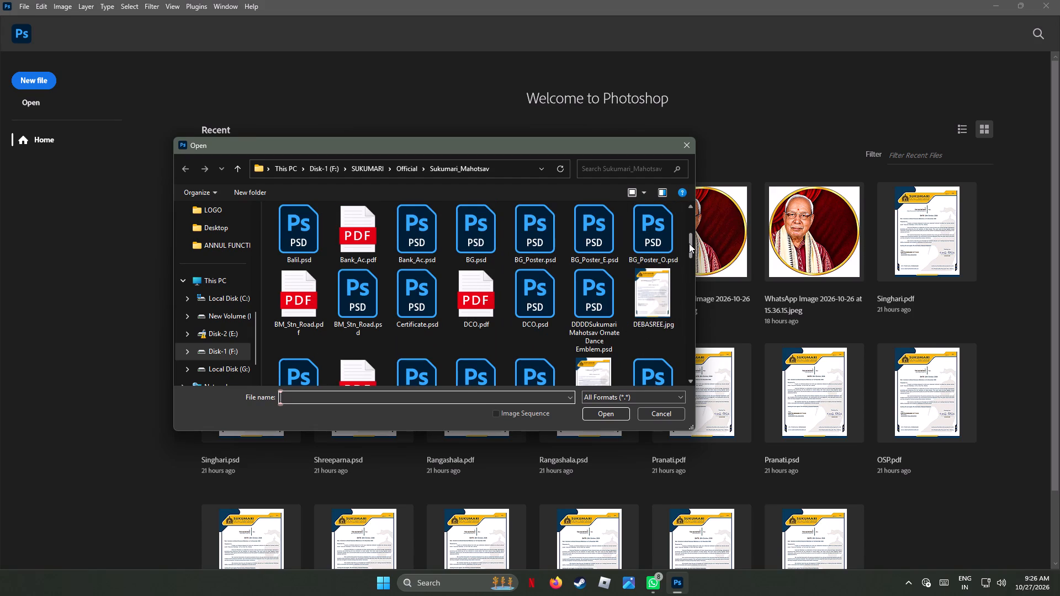
{"action": "left_click_drag", "start_coordinate": [689, 243], "coordinate": [687, 260]}
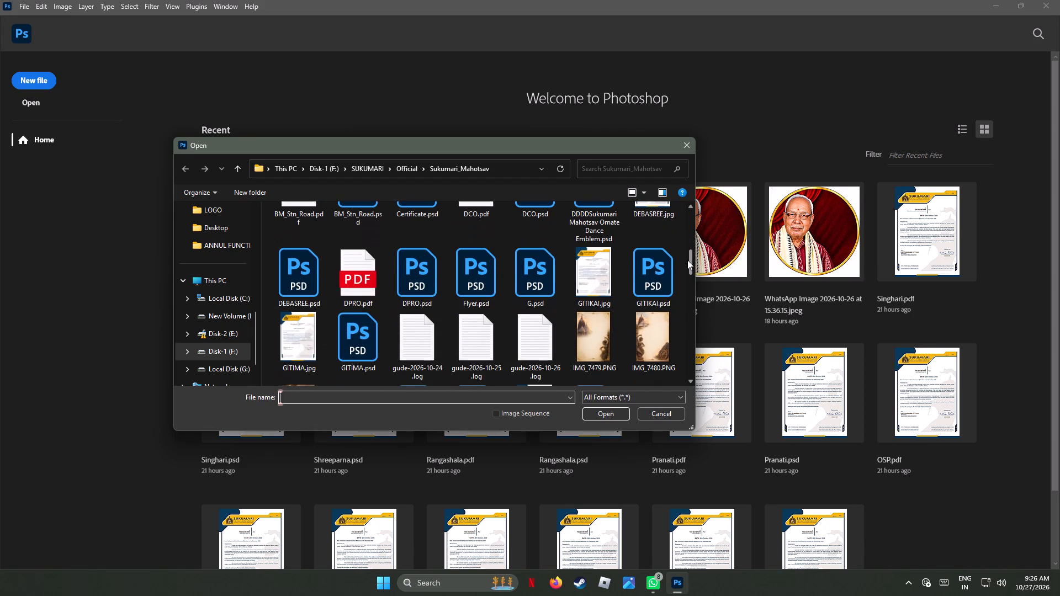
{"action": "left_click_drag", "start_coordinate": [687, 260], "coordinate": [687, 260]}
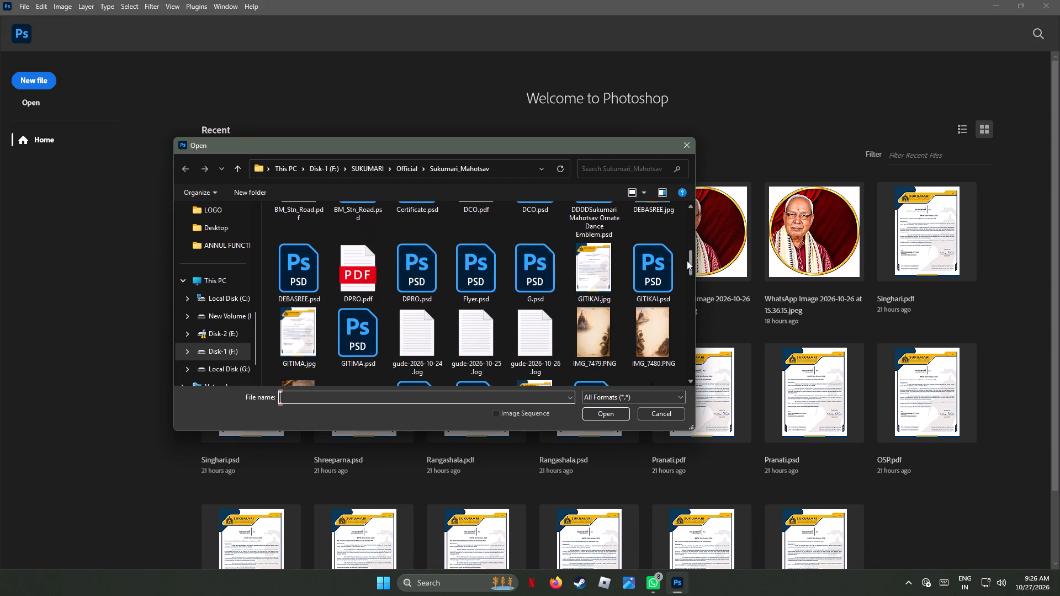
{"action": "left_click_drag", "start_coordinate": [687, 260], "coordinate": [685, 269]}
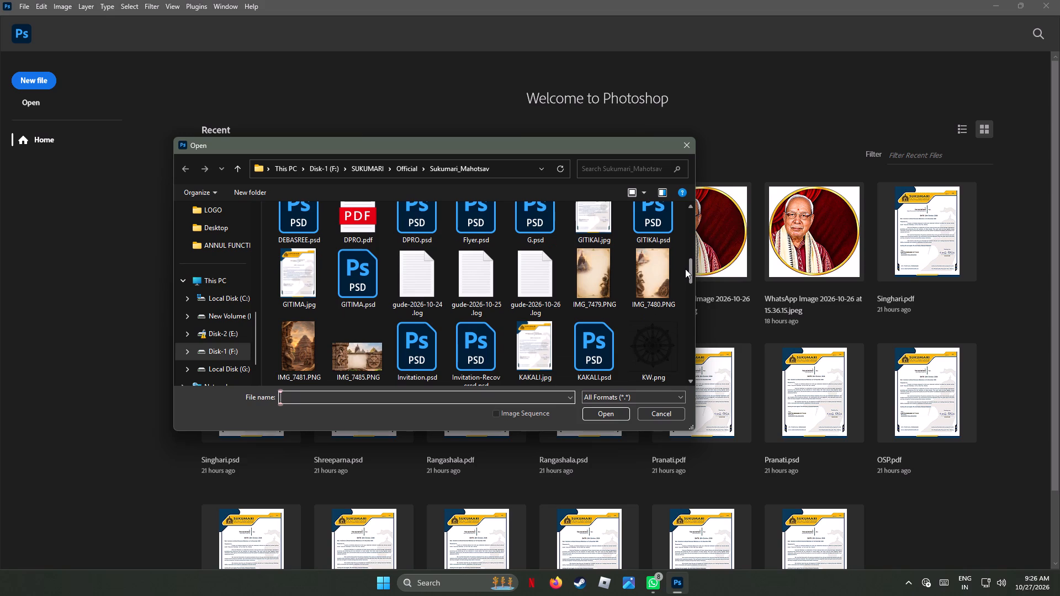
{"action": "left_click_drag", "start_coordinate": [685, 269], "coordinate": [685, 277]}
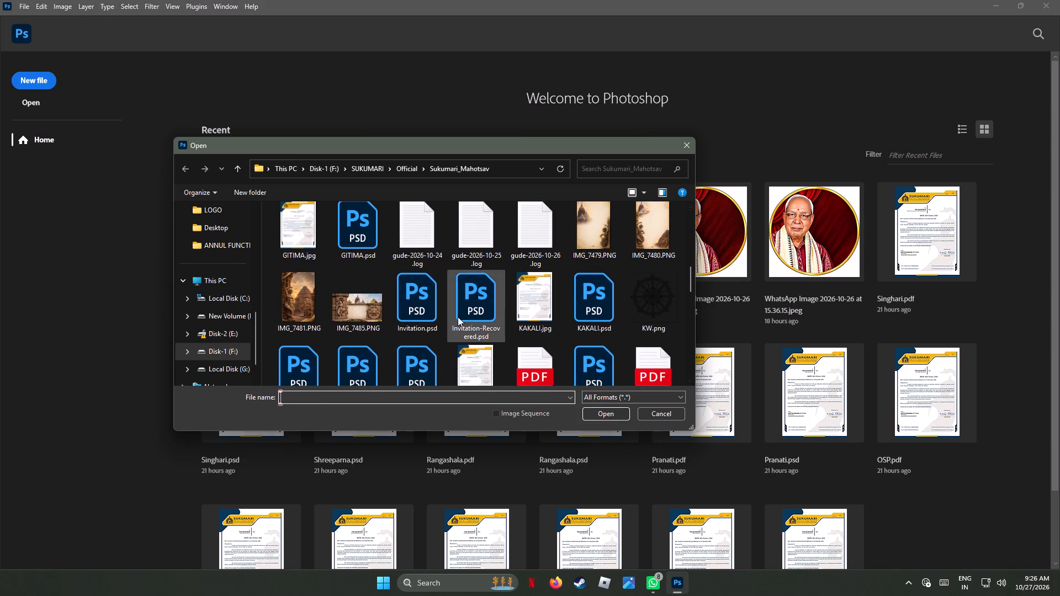
{"action": "left_click", "coordinate": [415, 307]}
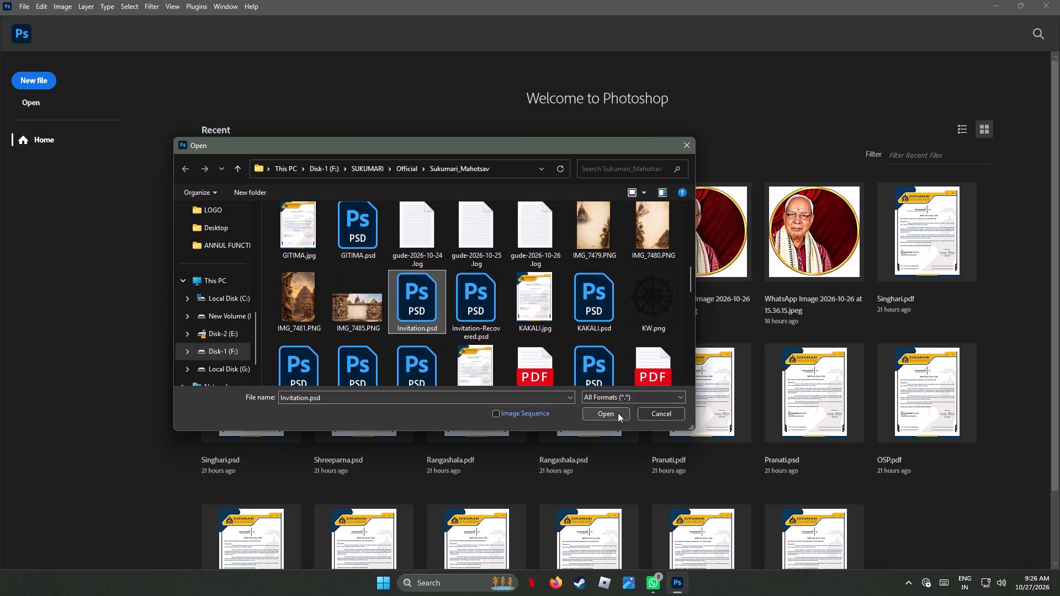
{"action": "left_click", "coordinate": [618, 413]}
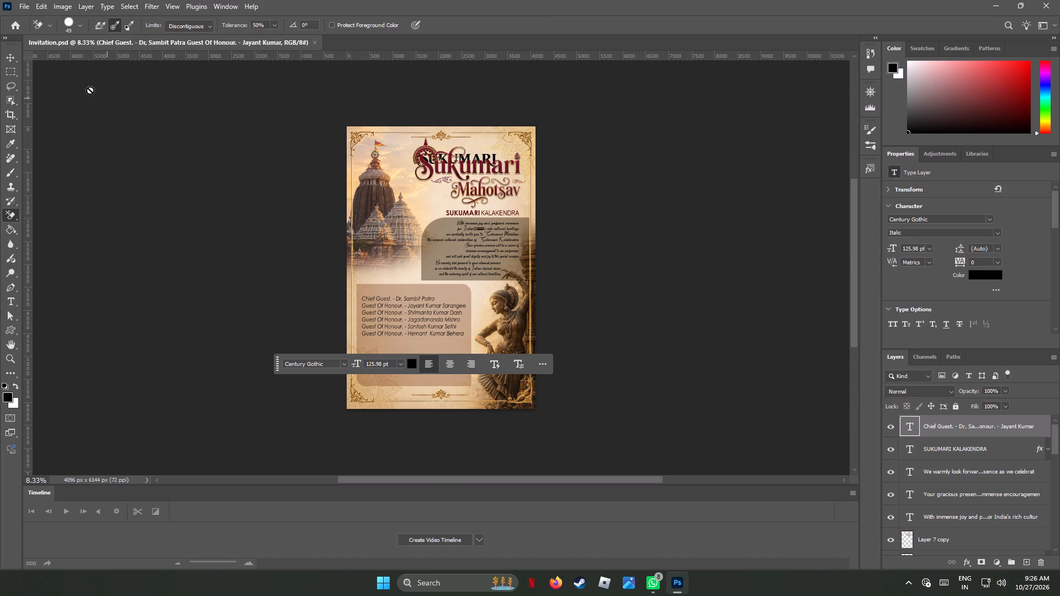
Select the black SUKUMARI shape overlapping the poster title with the Move tool, hide its Sukumari 1 layer, and deselect.
{"action": "left_click", "coordinate": [10, 55]}
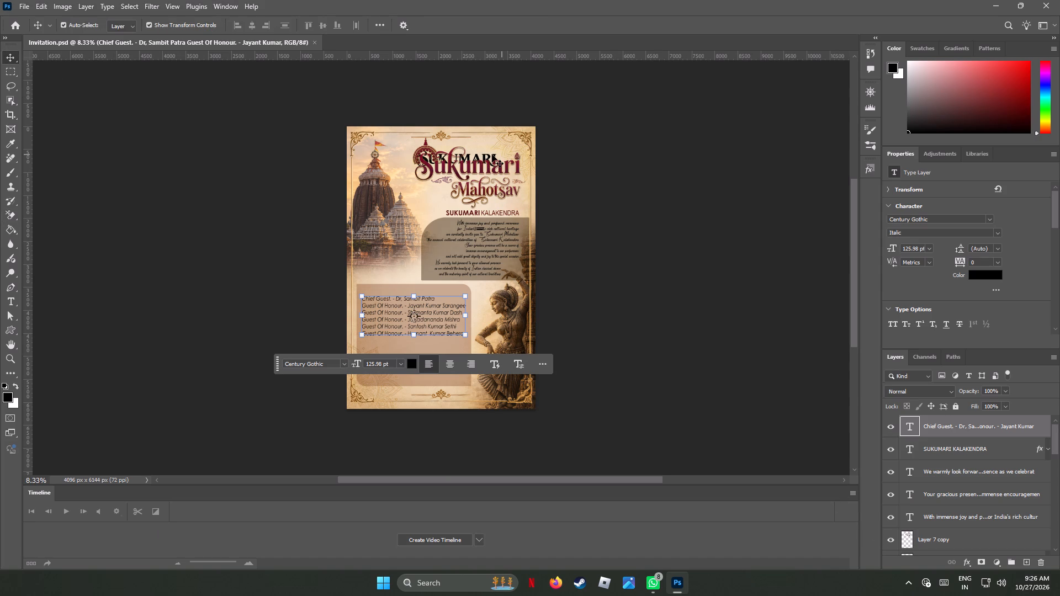
{"action": "left_click", "coordinate": [489, 155]}
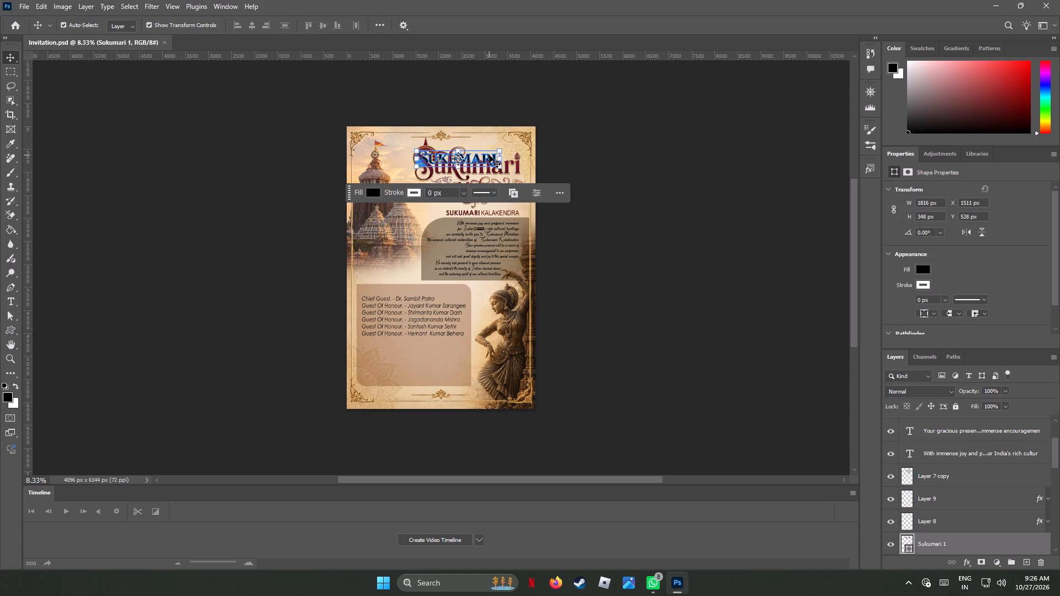
{"action": "left_click", "coordinate": [888, 544]}
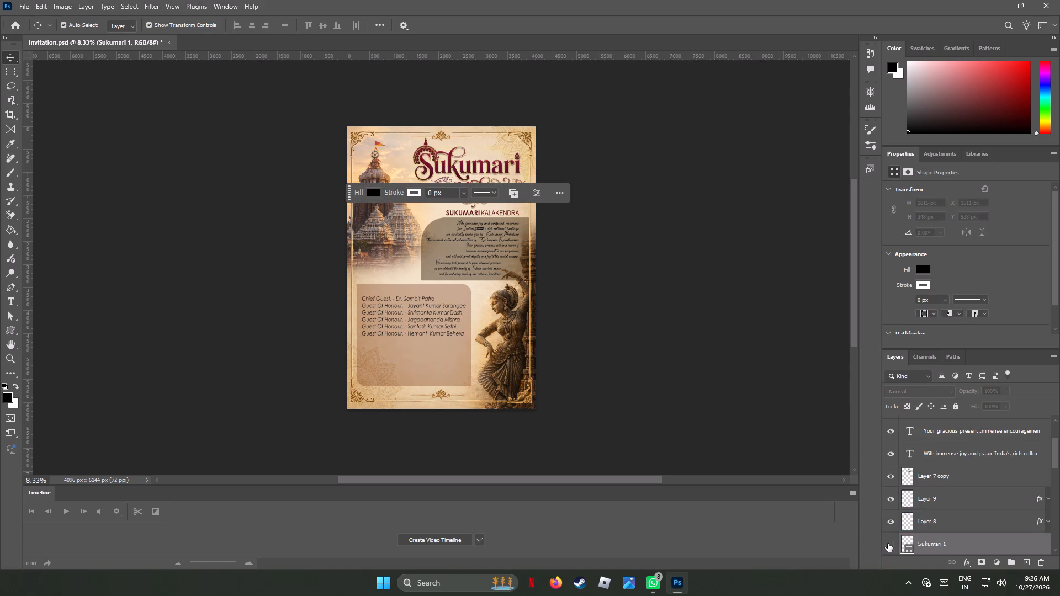
{"action": "left_click", "coordinate": [602, 214]}
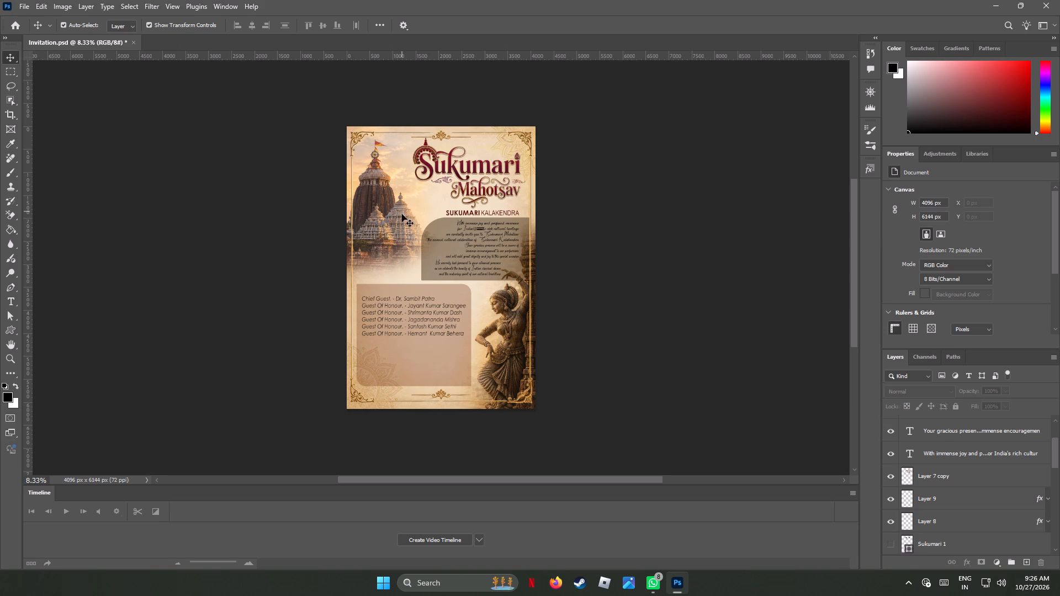
Examine the invitation message paragraphs below the SUKUMARI KALAKENDRA heading up close.
{"action": "scroll", "coordinate": [416, 209], "scroll_direction": "up", "scroll_amount": 6, "text": "alt"}
{"action": "scroll", "coordinate": [539, 271], "scroll_direction": "up", "scroll_amount": 4, "text": "alt"}
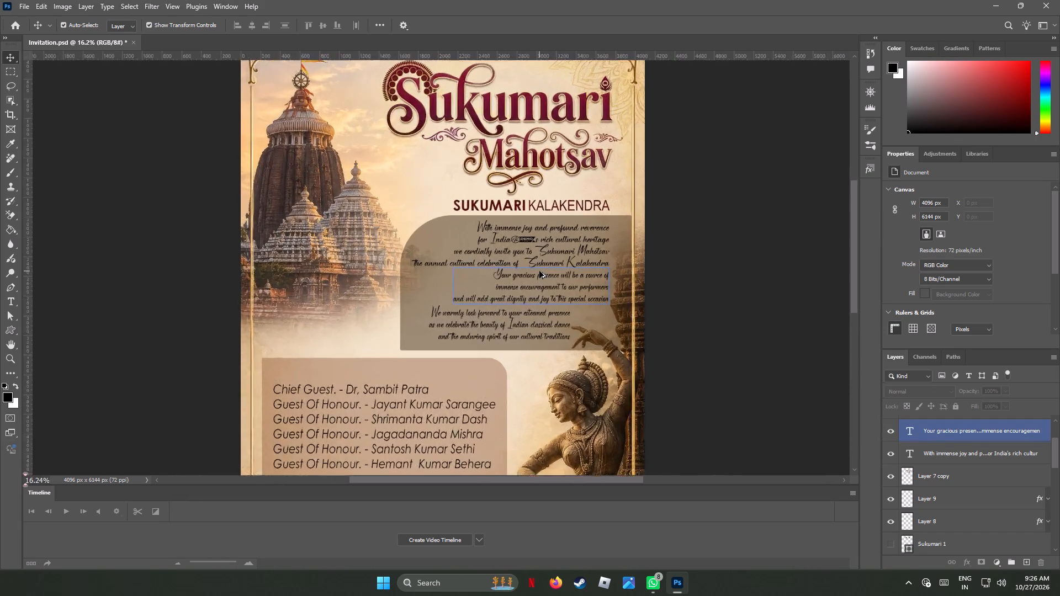
{"action": "scroll", "coordinate": [539, 271], "scroll_direction": "up", "scroll_amount": 6, "text": "alt"}
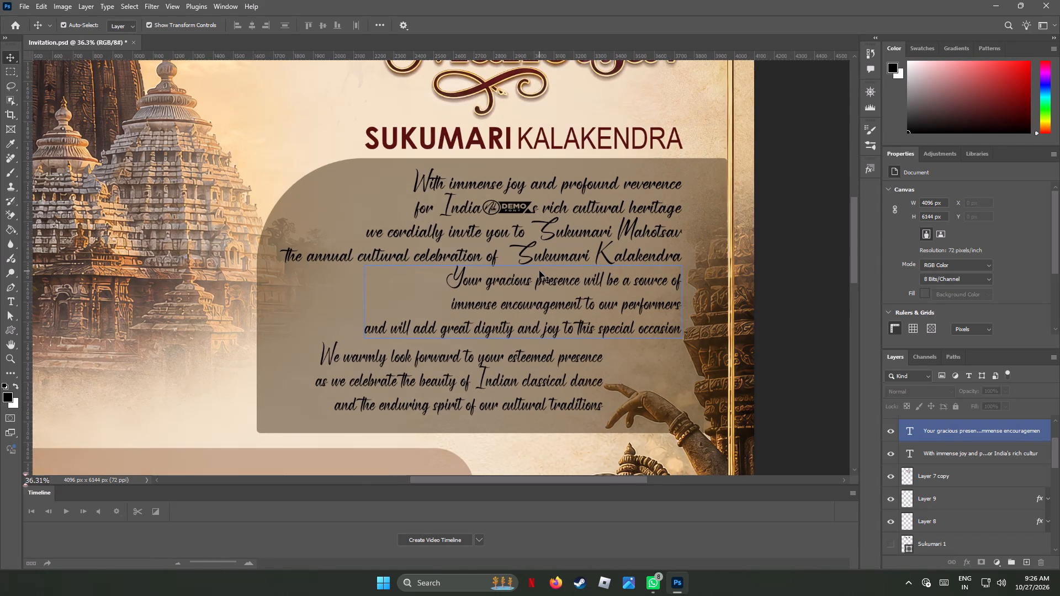
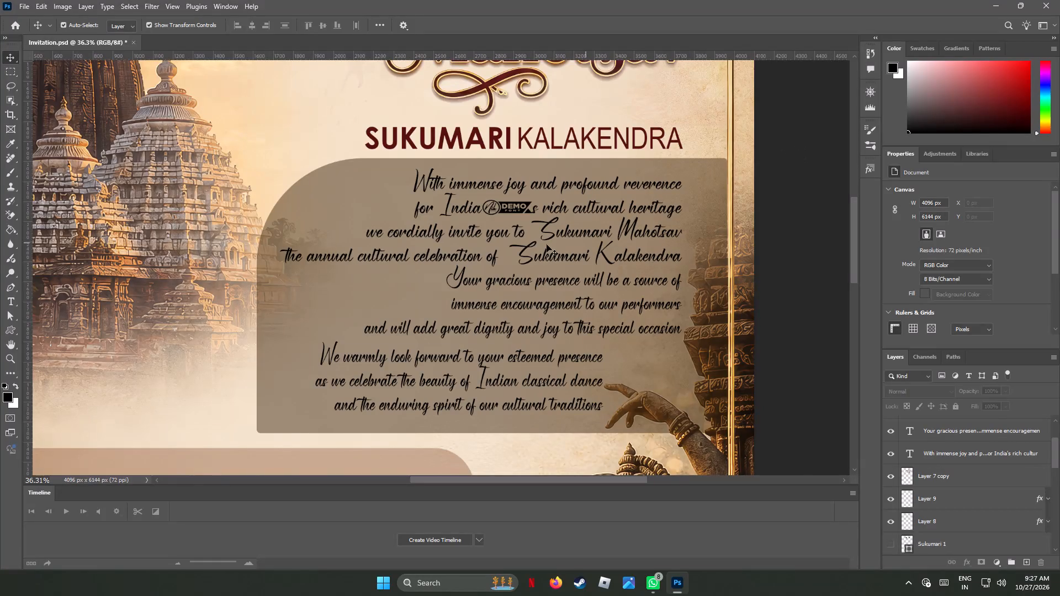
Remove the DEMO-marked apostrophe and the s after India in the first paragraph so the line reads "for India rich cultural heritage".
{"action": "left_click", "coordinate": [475, 207]}
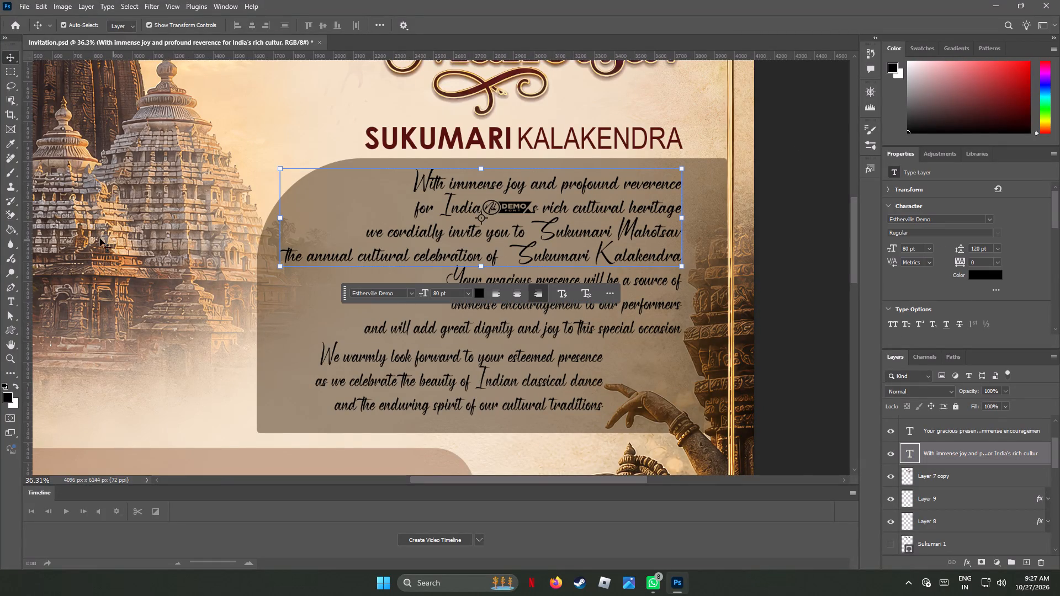
{"action": "left_click", "coordinate": [10, 300]}
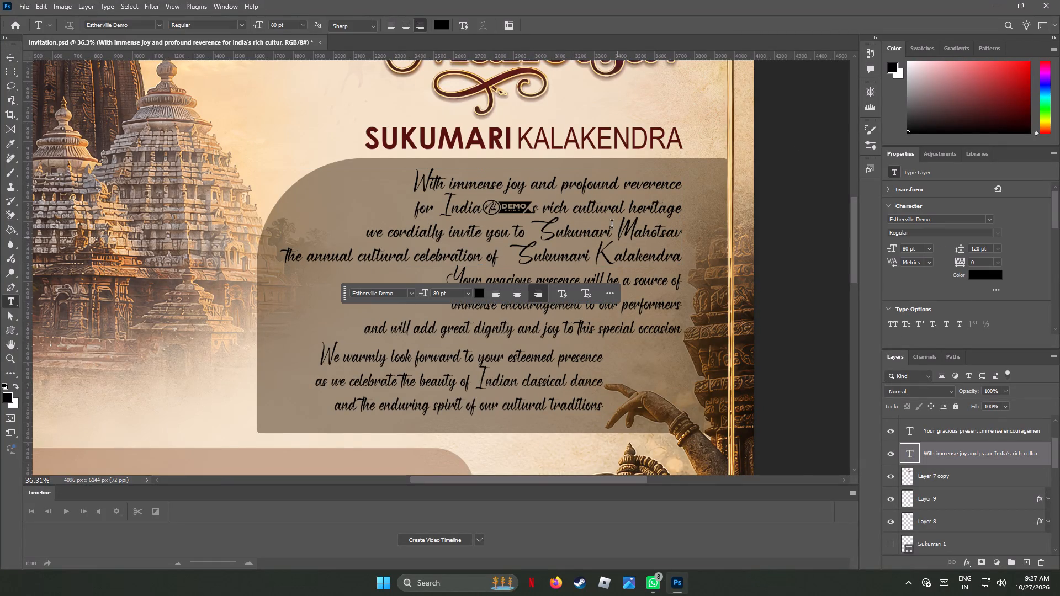
{"action": "left_click", "coordinate": [543, 210]}
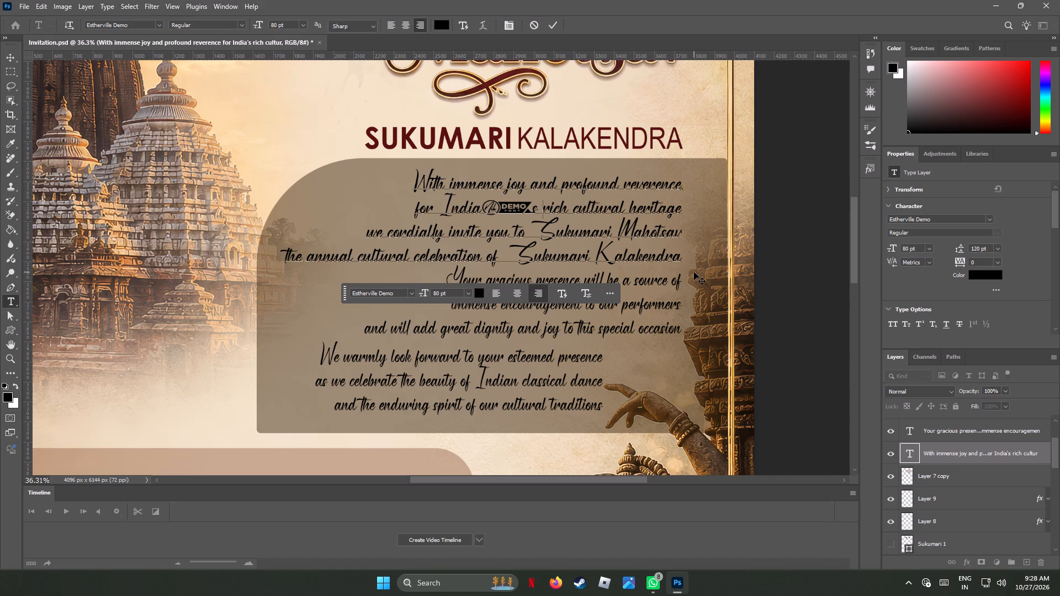
{"action": "key", "text": "BackSpace"}
{"action": "key", "text": "BackSpace"}
{"action": "key", "text": "BackSpace"}
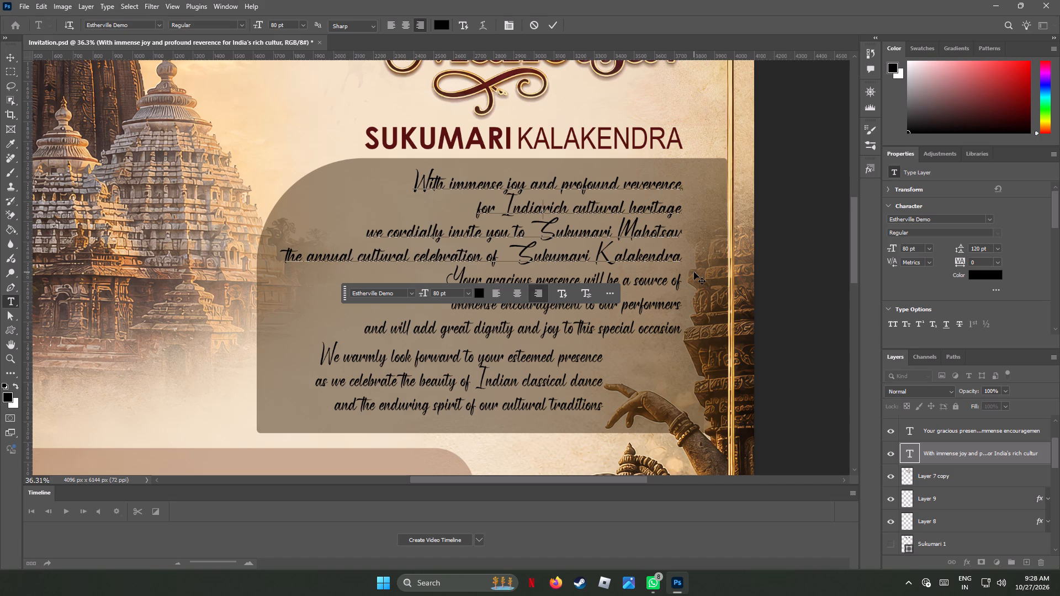
{"action": "key", "text": "space"}
{"action": "key", "text": "space"}
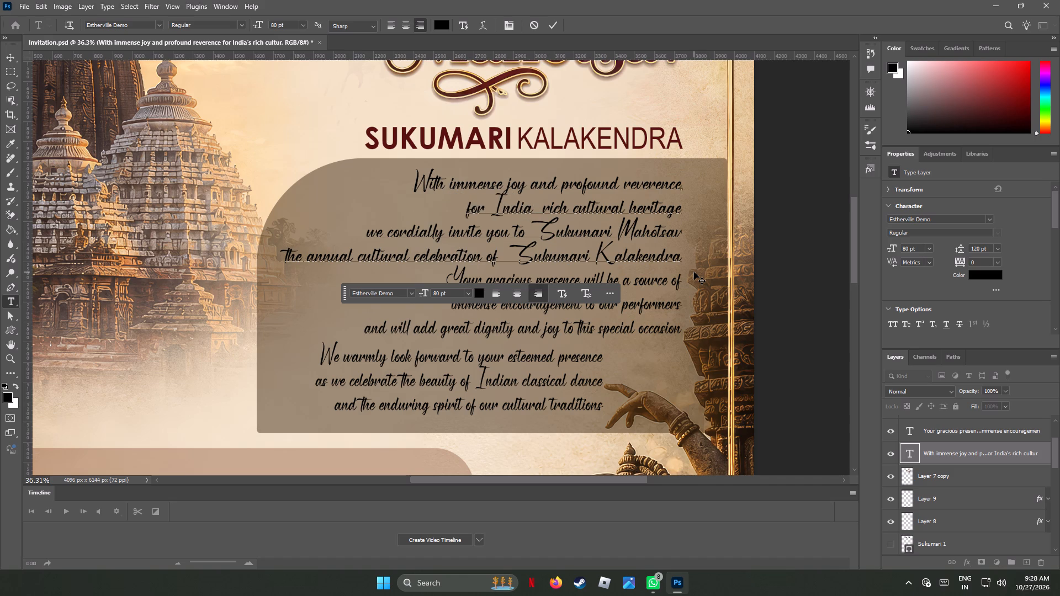
{"action": "key", "text": "BackSpace"}
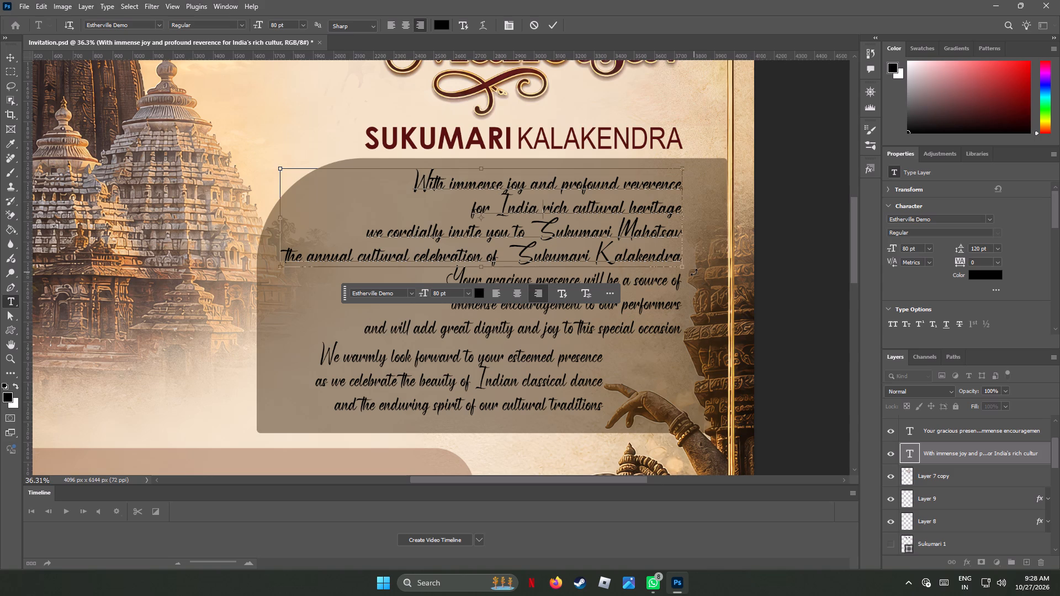
{"action": "key", "text": "ctrl+z"}
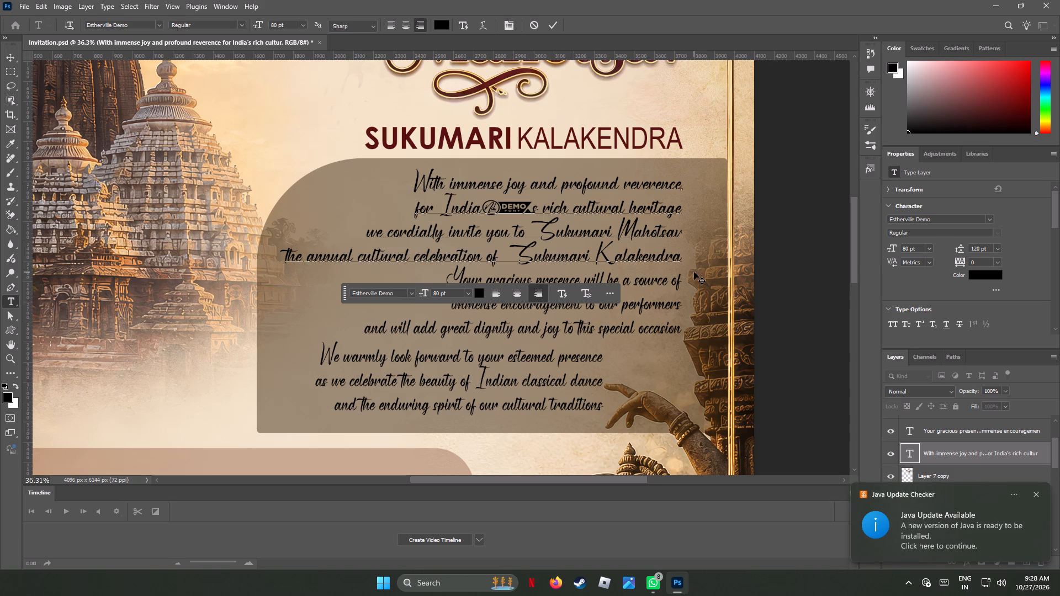
{"action": "key", "text": "BackSpace"}
{"action": "key", "text": "BackSpace"}
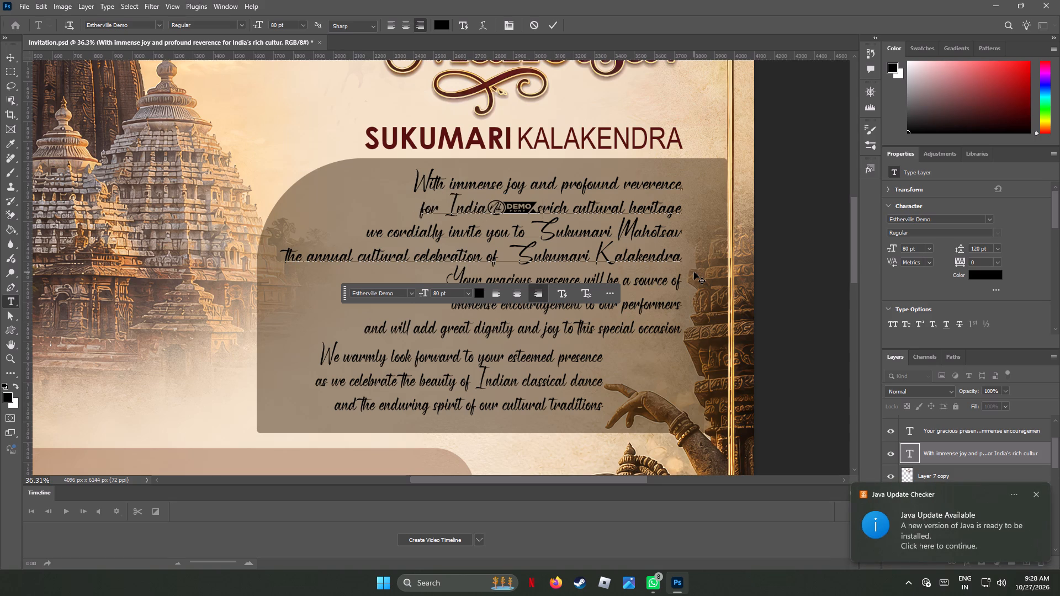
{"action": "key", "text": "BackSpace"}
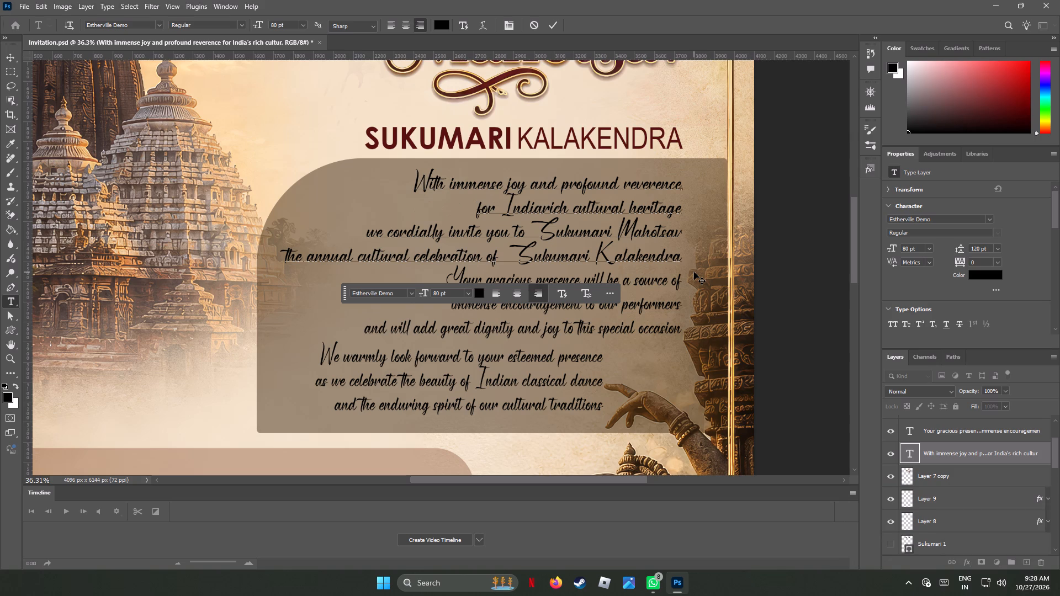
{"action": "key", "text": "space"}
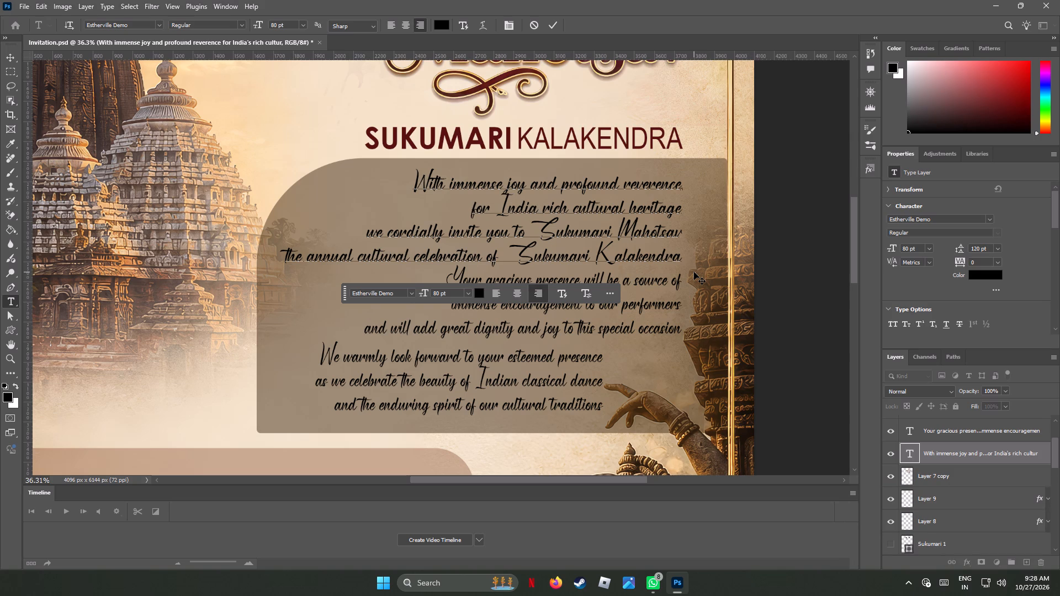
Remove the line break before "we cordially invite you" to join it to the "for India rich cultural heritage" line.
{"action": "key", "text": "Down"}
{"action": "key", "text": "Left"}
{"action": "key", "text": "Left"}
{"action": "key", "text": "Left"}
{"action": "key", "text": "Left"}
{"action": "key", "text": "Left"}
{"action": "key", "text": "Left"}
{"action": "key", "text": "Left"}
{"action": "key", "text": "Left"}
{"action": "key", "text": "Left"}
{"action": "key", "text": "Left"}
{"action": "key", "text": "Left"}
{"action": "key", "text": "Left"}
{"action": "key", "text": "Left"}
{"action": "key", "text": "Left"}
{"action": "key", "text": "Left"}
{"action": "key", "text": "Left"}
{"action": "key", "text": "Left"}
{"action": "key", "text": "Left"}
{"action": "key", "text": "Left"}
{"action": "key", "text": "Left"}
{"action": "key", "text": "Left"}
{"action": "key", "text": "Left"}
{"action": "key", "text": "Left"}
{"action": "key", "text": "Left"}
{"action": "key", "text": "Left"}
{"action": "key", "text": "Left"}
{"action": "key", "text": "Left"}
{"action": "key", "text": "Left"}
{"action": "key", "text": "Left"}
{"action": "key", "text": "Left"}
{"action": "key", "text": "Left"}
{"action": "key", "text": "Left"}
{"action": "key", "text": "Left"}
{"action": "key", "text": "Left"}
{"action": "key", "text": "Left"}
{"action": "key", "text": "Left"}
{"action": "key", "text": "Left"}
{"action": "key", "text": "Left"}
{"action": "key", "text": "Left"}
{"action": "key", "text": "Left"}
{"action": "key", "text": "Left"}
{"action": "key", "text": "Right"}
{"action": "key", "text": "Right"}
{"action": "key", "text": "Right"}
{"action": "key", "text": "BackSpace"}
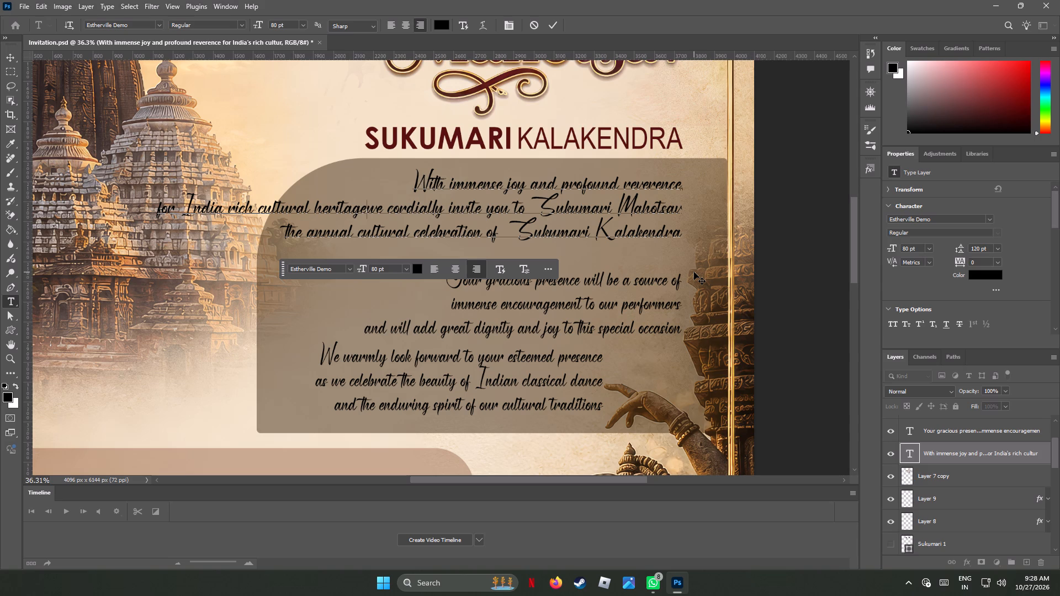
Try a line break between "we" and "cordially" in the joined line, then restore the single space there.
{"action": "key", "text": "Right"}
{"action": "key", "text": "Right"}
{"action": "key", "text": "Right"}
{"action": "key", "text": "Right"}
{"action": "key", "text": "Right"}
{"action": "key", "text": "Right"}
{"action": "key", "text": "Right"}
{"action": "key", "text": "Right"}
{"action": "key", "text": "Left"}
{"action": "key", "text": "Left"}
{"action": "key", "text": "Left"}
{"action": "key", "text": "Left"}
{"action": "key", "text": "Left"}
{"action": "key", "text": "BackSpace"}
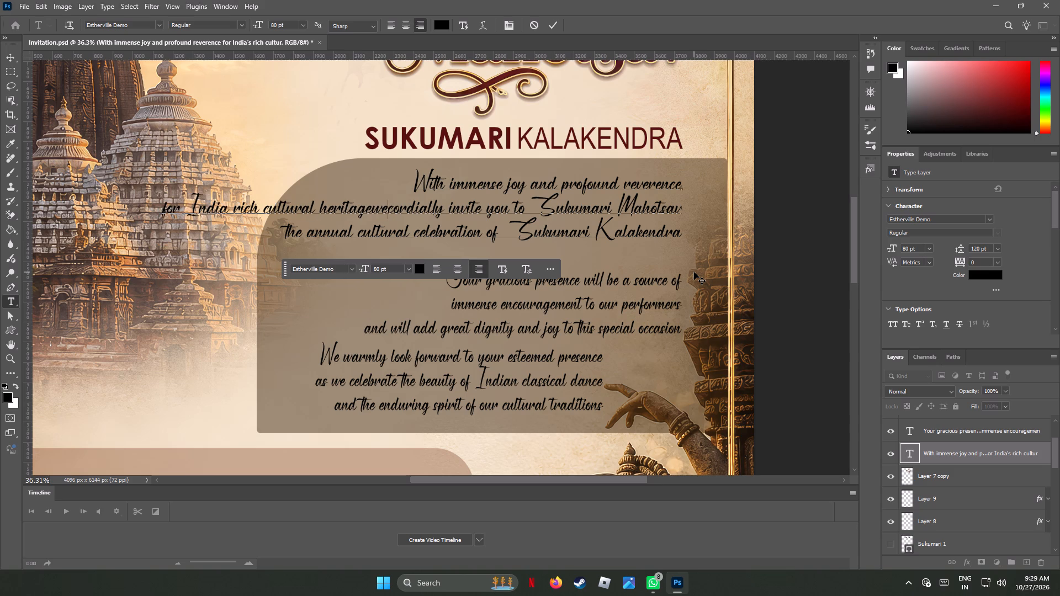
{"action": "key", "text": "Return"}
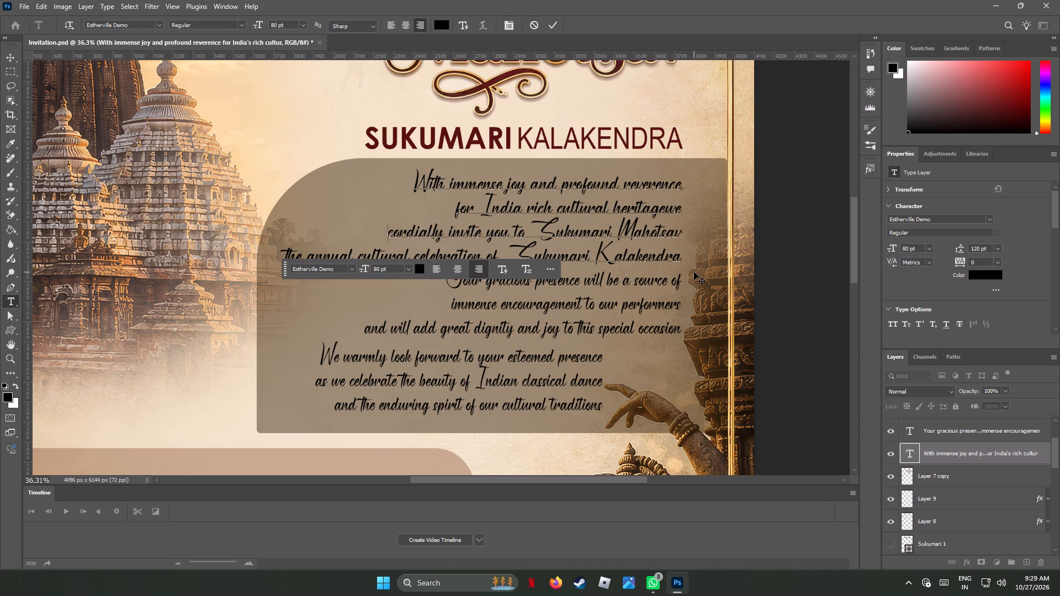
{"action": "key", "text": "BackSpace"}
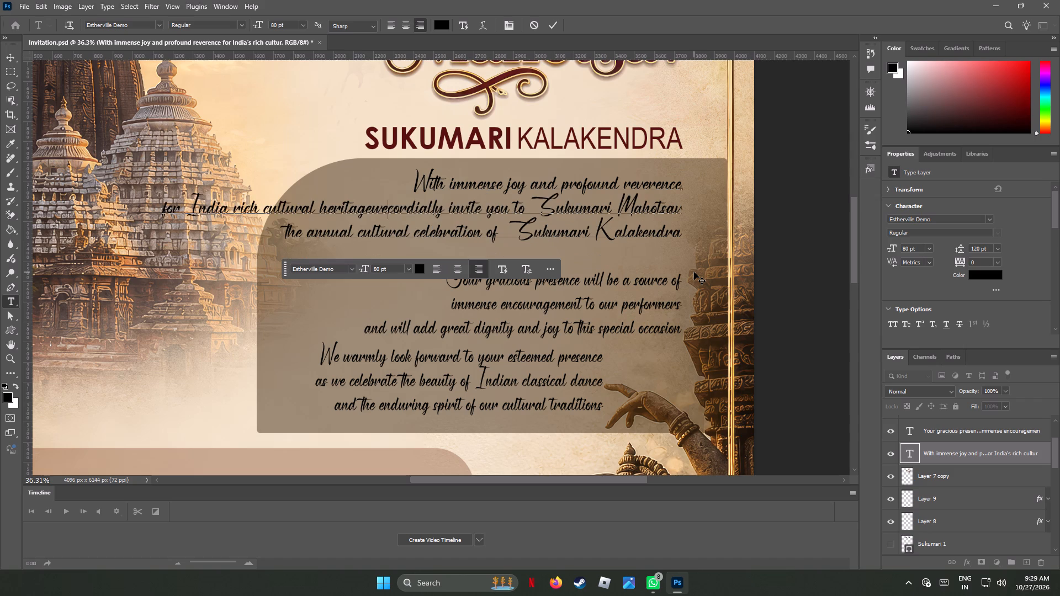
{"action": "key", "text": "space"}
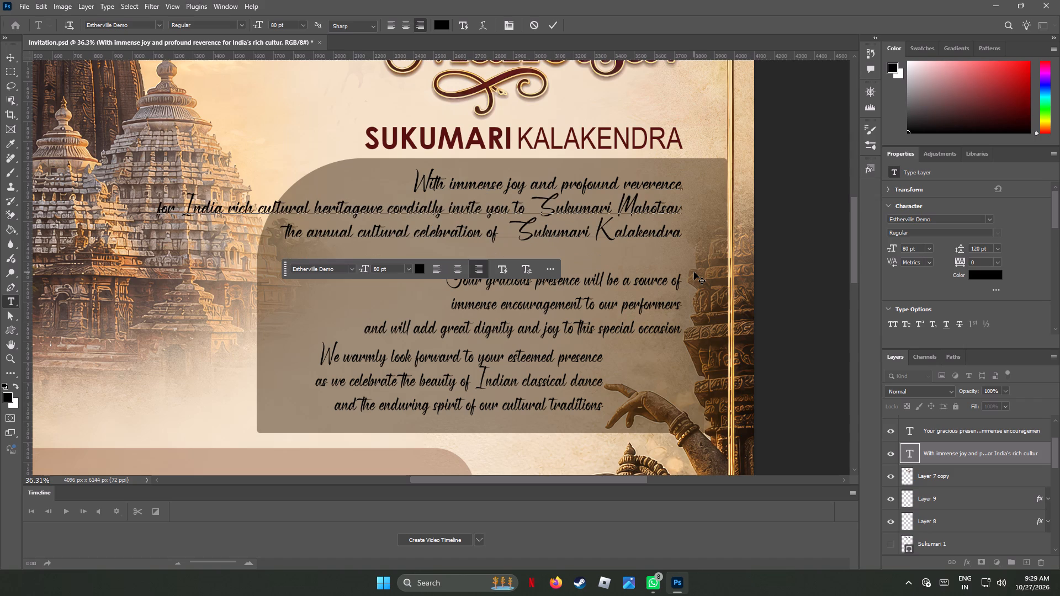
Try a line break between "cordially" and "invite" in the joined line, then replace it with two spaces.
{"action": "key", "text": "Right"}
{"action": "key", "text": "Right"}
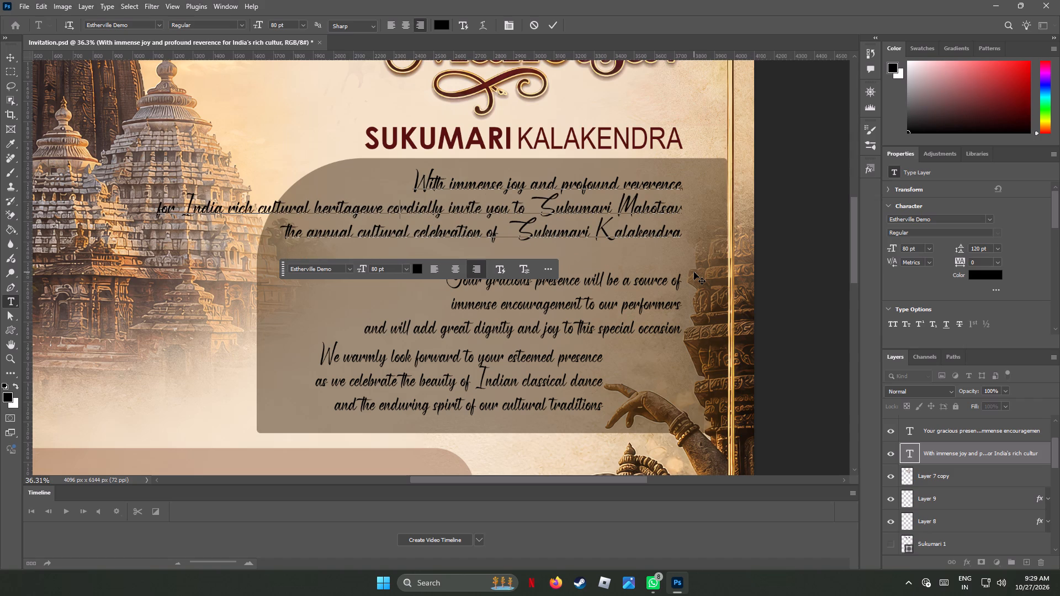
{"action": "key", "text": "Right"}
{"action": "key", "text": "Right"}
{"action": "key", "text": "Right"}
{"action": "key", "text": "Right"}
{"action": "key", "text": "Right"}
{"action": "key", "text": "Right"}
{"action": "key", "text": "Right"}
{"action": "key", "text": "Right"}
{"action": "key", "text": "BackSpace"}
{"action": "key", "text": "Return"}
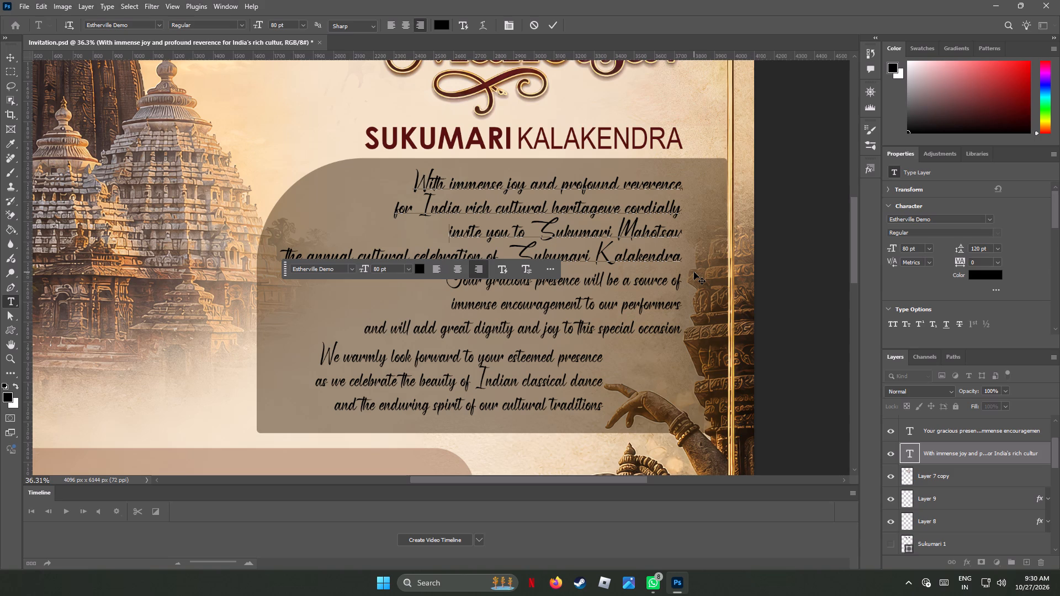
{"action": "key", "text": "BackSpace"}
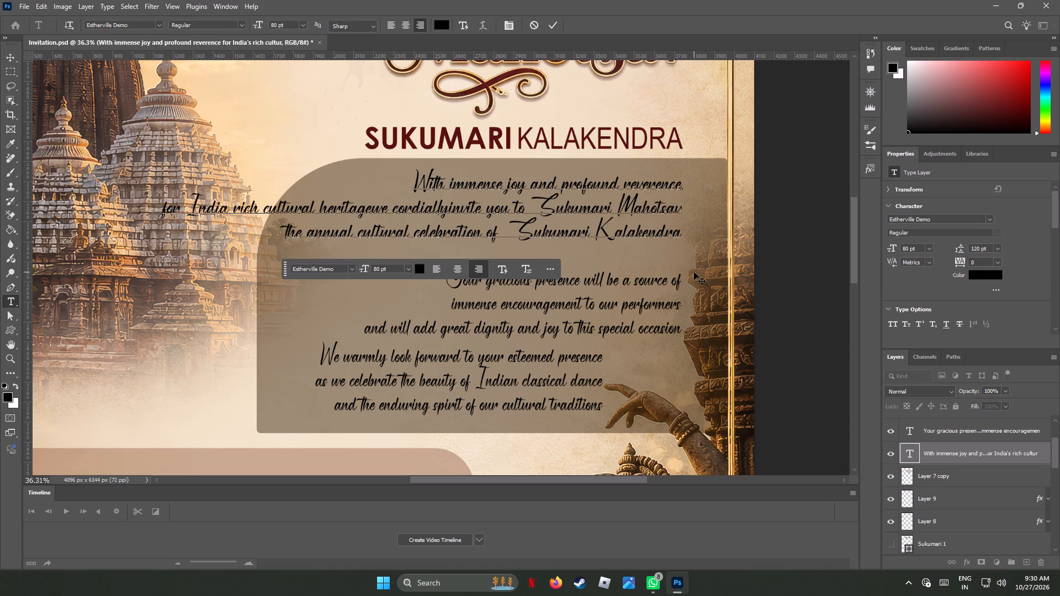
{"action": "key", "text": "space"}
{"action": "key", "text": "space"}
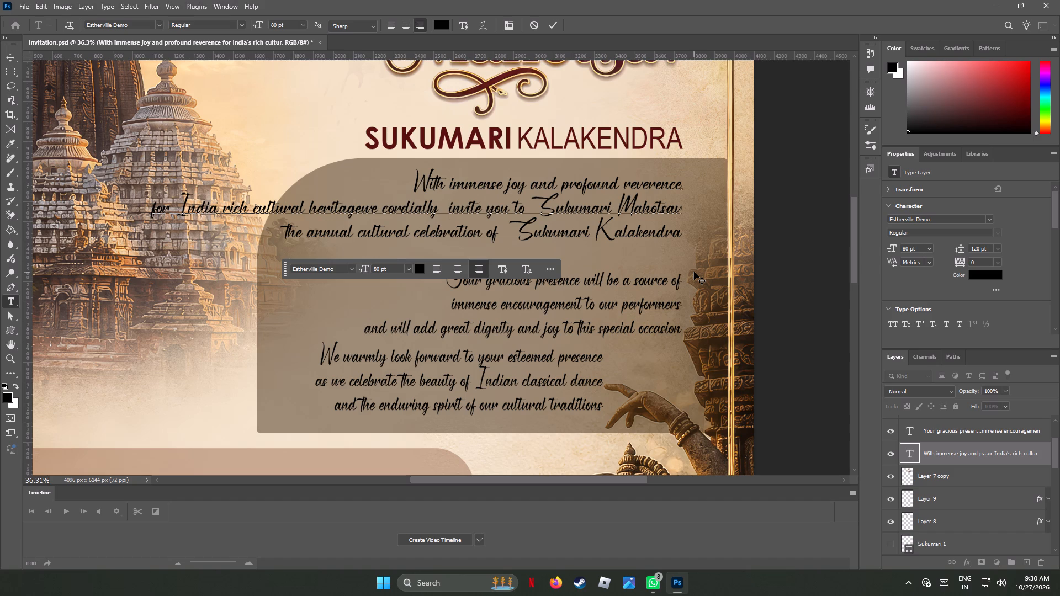
Replace the space between "invite you" and "to Sukumari Mahotsav" in the first paragraph with a line break.
{"action": "key", "text": "Right"}
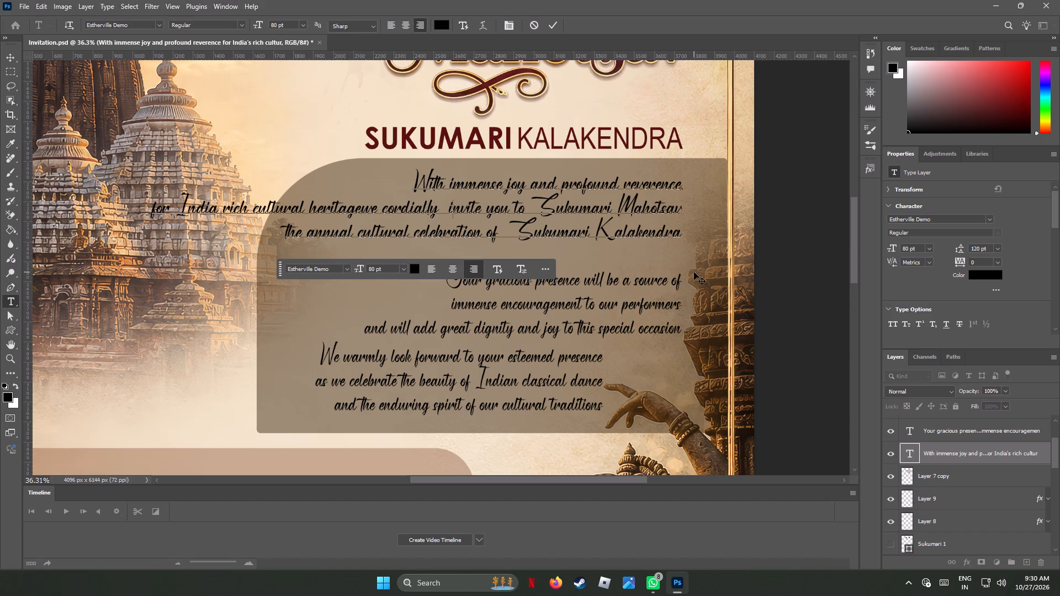
{"action": "key", "text": "Right"}
{"action": "key", "text": "Right"}
{"action": "key", "text": "Right"}
{"action": "key", "text": "Right"}
{"action": "key", "text": "Right"}
{"action": "key", "text": "Right"}
{"action": "key", "text": "Right"}
{"action": "key", "text": "Right"}
{"action": "key", "text": "Right"}
{"action": "key", "text": "Right"}
{"action": "key", "text": "BackSpace"}
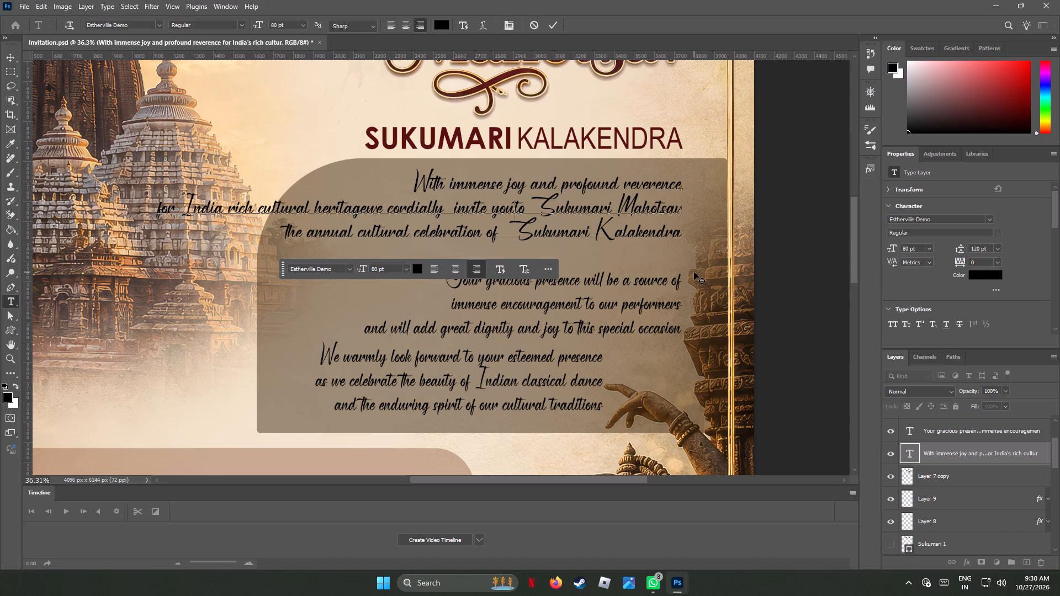
{"action": "key", "text": "Return"}
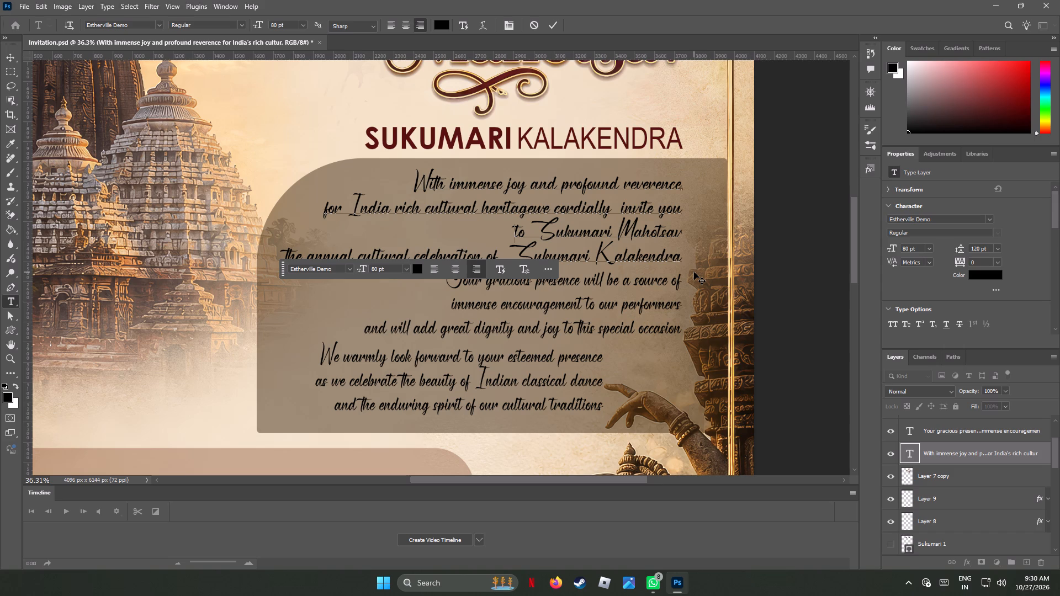
Remove the line break before "the annual cultural celebration of" to join it to the "to Sukumari Mahotsav" line.
{"action": "key", "text": "Down"}
{"action": "key", "text": "Down"}
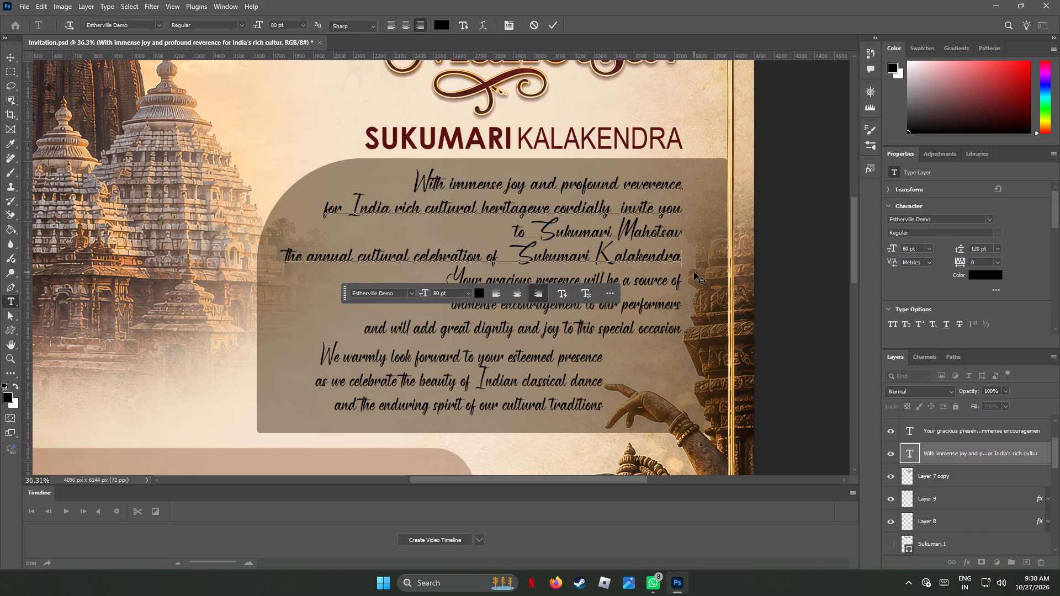
{"action": "key", "text": "Down"}
{"action": "key", "text": "Down"}
{"action": "key", "text": "Down"}
{"action": "key", "text": "Left"}
{"action": "key", "text": "Left"}
{"action": "key", "text": "Left"}
{"action": "key", "text": "Left"}
{"action": "key", "text": "Left"}
{"action": "key", "text": "Left"}
{"action": "key", "text": "Left"}
{"action": "key", "text": "Left"}
{"action": "key", "text": "Left"}
{"action": "key", "text": "Left"}
{"action": "key", "text": "Left"}
{"action": "key", "text": "Left"}
{"action": "key", "text": "Left"}
{"action": "key", "text": "Left"}
{"action": "key", "text": "Left"}
{"action": "key", "text": "Left"}
{"action": "key", "text": "Left"}
{"action": "key", "text": "Left"}
{"action": "key", "text": "Left"}
{"action": "key", "text": "Left"}
{"action": "key", "text": "Left"}
{"action": "key", "text": "Left"}
{"action": "key", "text": "Left"}
{"action": "key", "text": "Left"}
{"action": "key", "text": "Left"}
{"action": "key", "text": "Left"}
{"action": "key", "text": "Left"}
{"action": "key", "text": "Right"}
{"action": "key", "text": "BackSpace"}
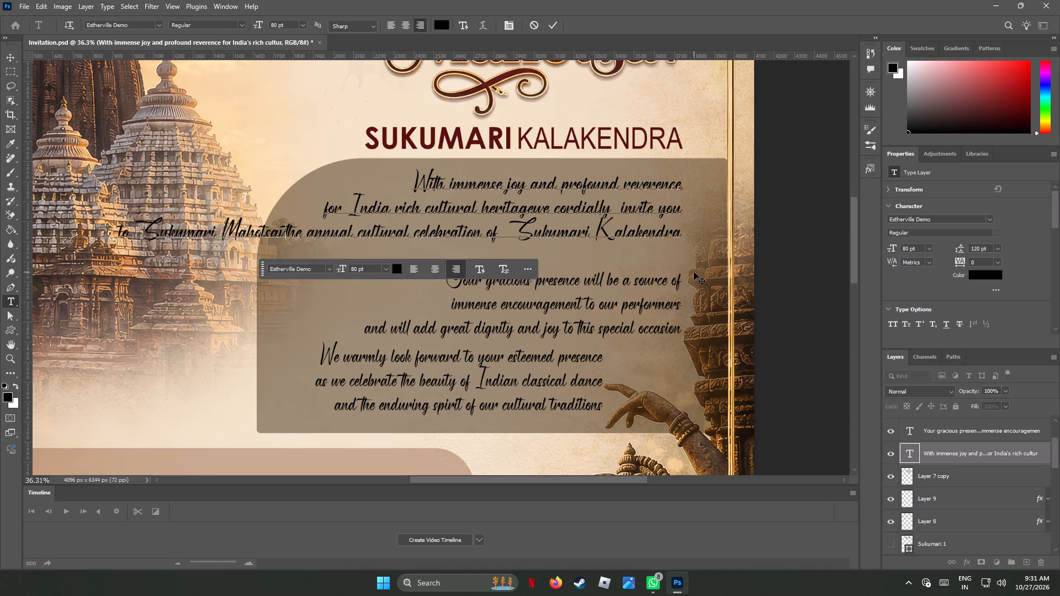
Delete the two spaces before "Sukumari Kalakendra" in the joined line and put a line break there.
{"action": "key", "text": "Right"}
{"action": "key", "text": "Right"}
{"action": "key", "text": "Right"}
{"action": "key", "text": "Right"}
{"action": "key", "text": "Right"}
{"action": "key", "text": "Right"}
{"action": "key", "text": "Right"}
{"action": "key", "text": "Right"}
{"action": "key", "text": "Right"}
{"action": "key", "text": "Right"}
{"action": "key", "text": "Right"}
{"action": "key", "text": "Right"}
{"action": "key", "text": "Right"}
{"action": "key", "text": "Right"}
{"action": "key", "text": "Right"}
{"action": "key", "text": "Right"}
{"action": "key", "text": "Right"}
{"action": "key", "text": "Right"}
{"action": "key", "text": "Right"}
{"action": "key", "text": "Right"}
{"action": "key", "text": "Right"}
{"action": "key", "text": "Right"}
{"action": "key", "text": "Right"}
{"action": "key", "text": "Right"}
{"action": "key", "text": "Right"}
{"action": "key", "text": "Right"}
{"action": "key", "text": "Right"}
{"action": "key", "text": "Right"}
{"action": "key", "text": "Left"}
{"action": "key", "text": "BackSpace"}
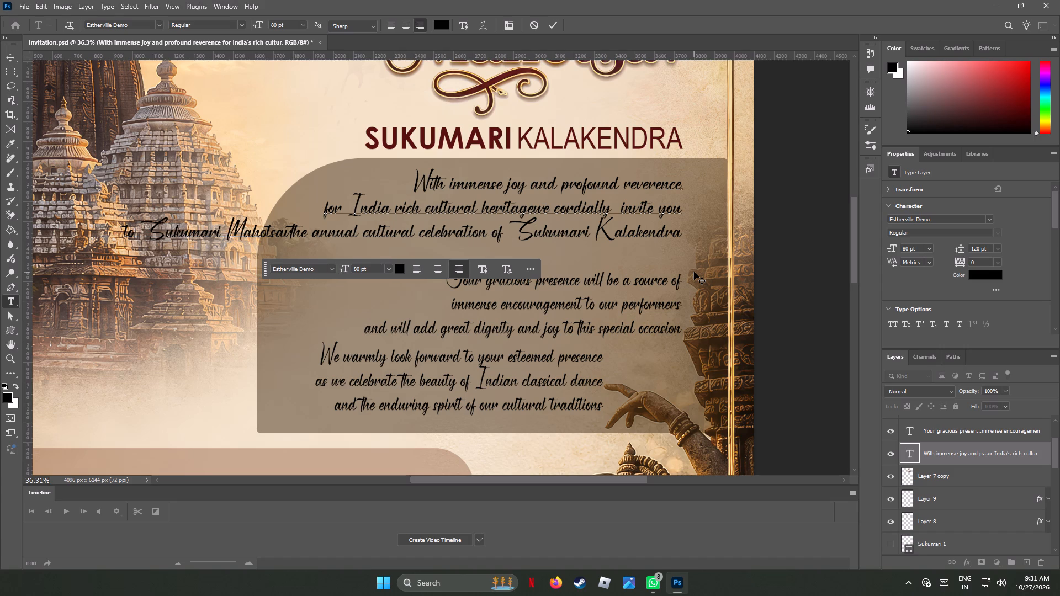
{"action": "key", "text": "BackSpace"}
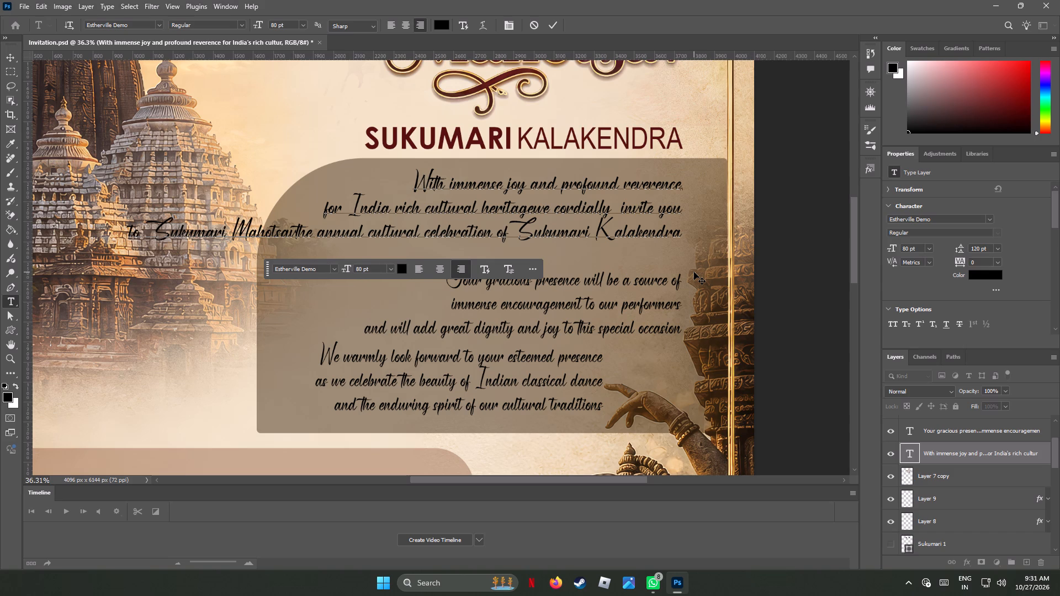
{"action": "key", "text": "Return"}
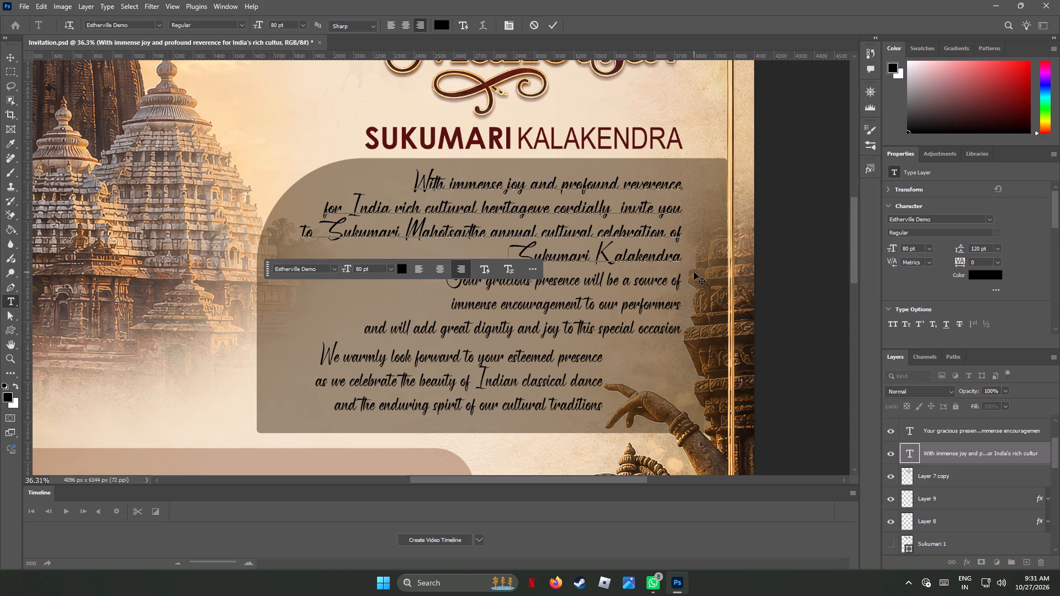
Move the floating text options bar down, clear of the invitation paragraphs.
{"action": "left_click_drag", "start_coordinate": [266, 268], "coordinate": [165, 392]}
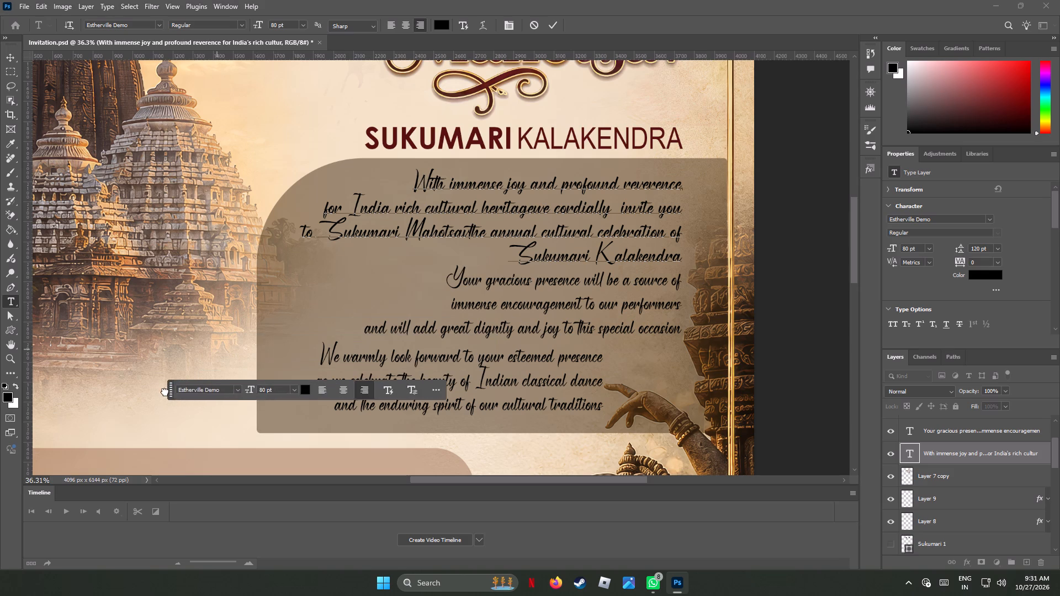
{"action": "left_click_drag", "start_coordinate": [165, 392], "coordinate": [122, 423]}
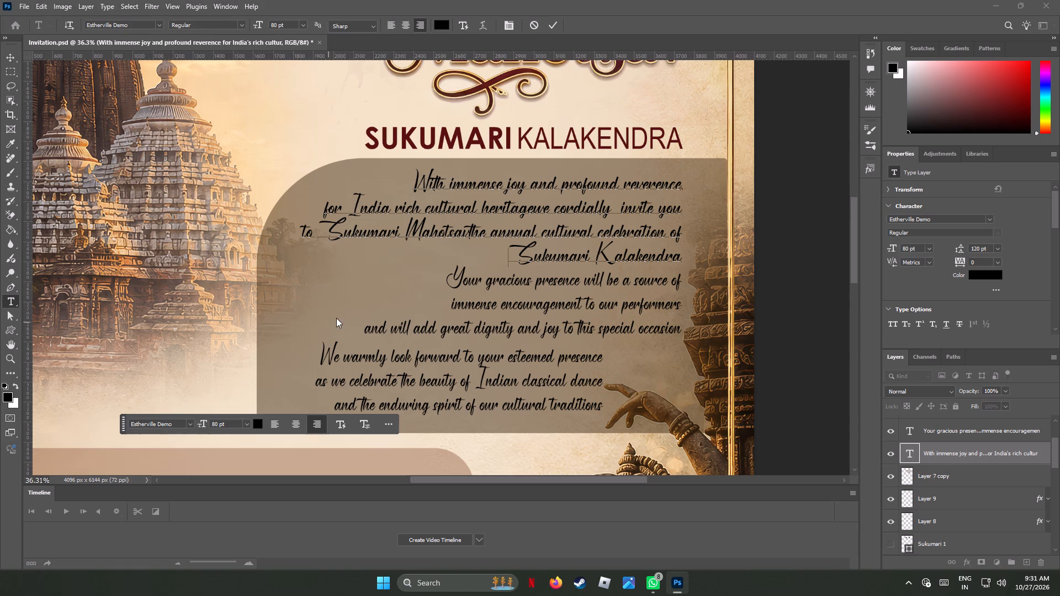
In the second paragraph, replace the line break between "source of" and "immense encouragement to our performers" with a single space.
{"action": "left_click", "coordinate": [452, 330]}
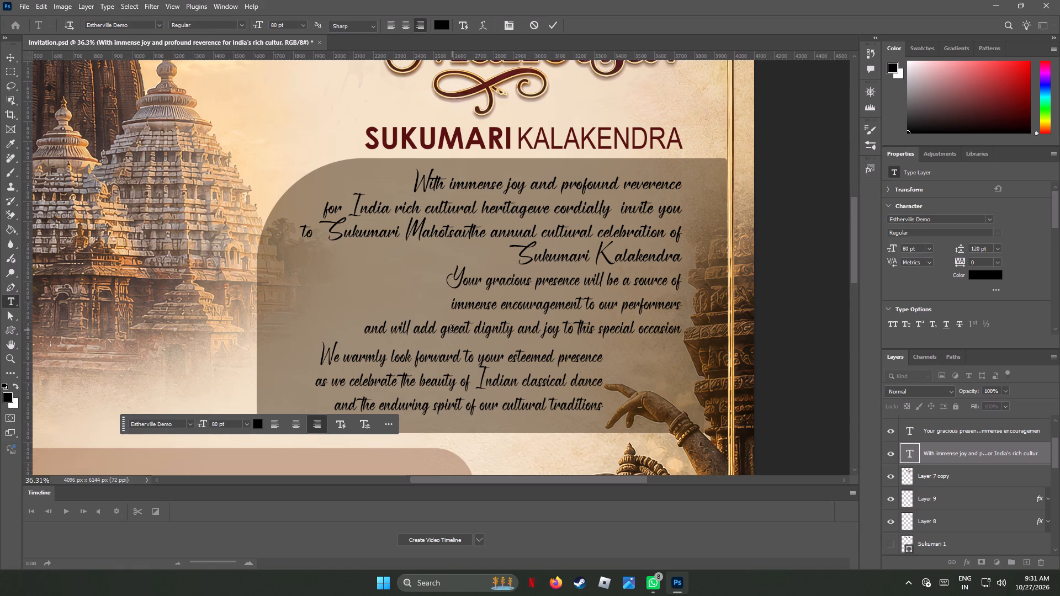
{"action": "left_click", "coordinate": [10, 56]}
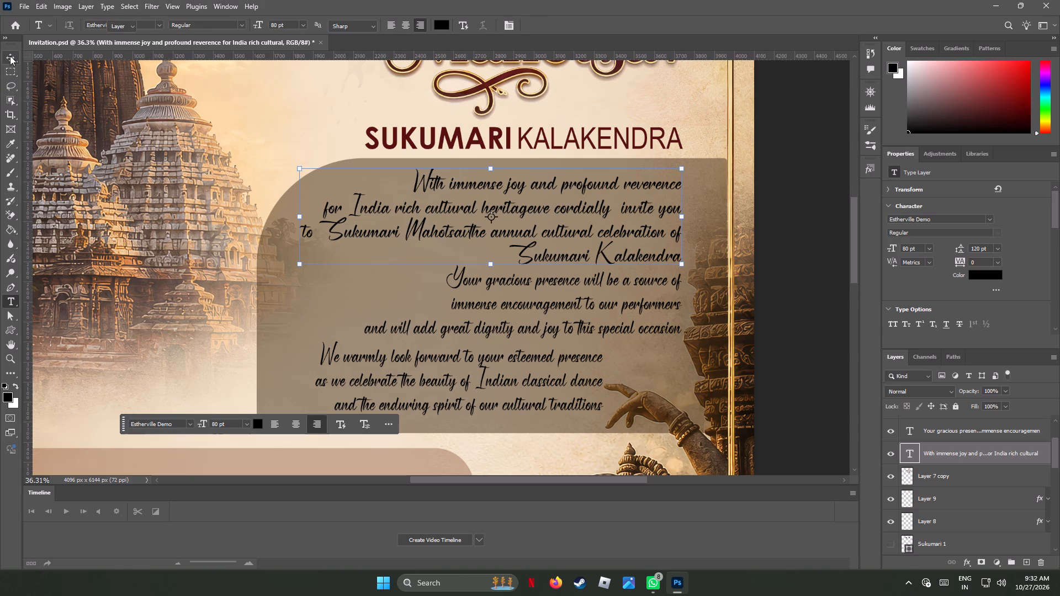
{"action": "left_click", "coordinate": [508, 330]}
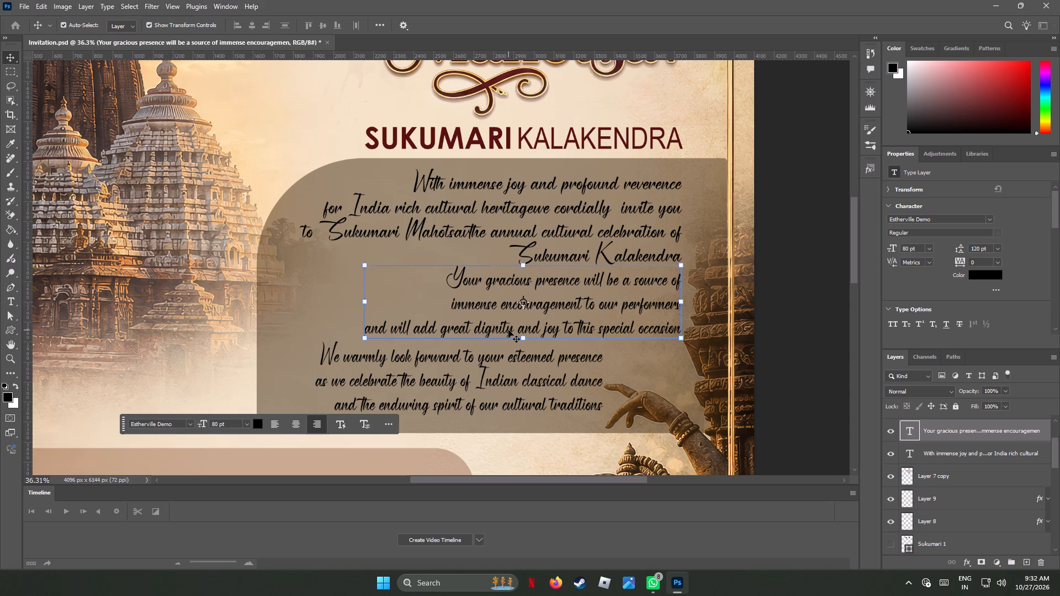
{"action": "left_click", "coordinate": [10, 301]}
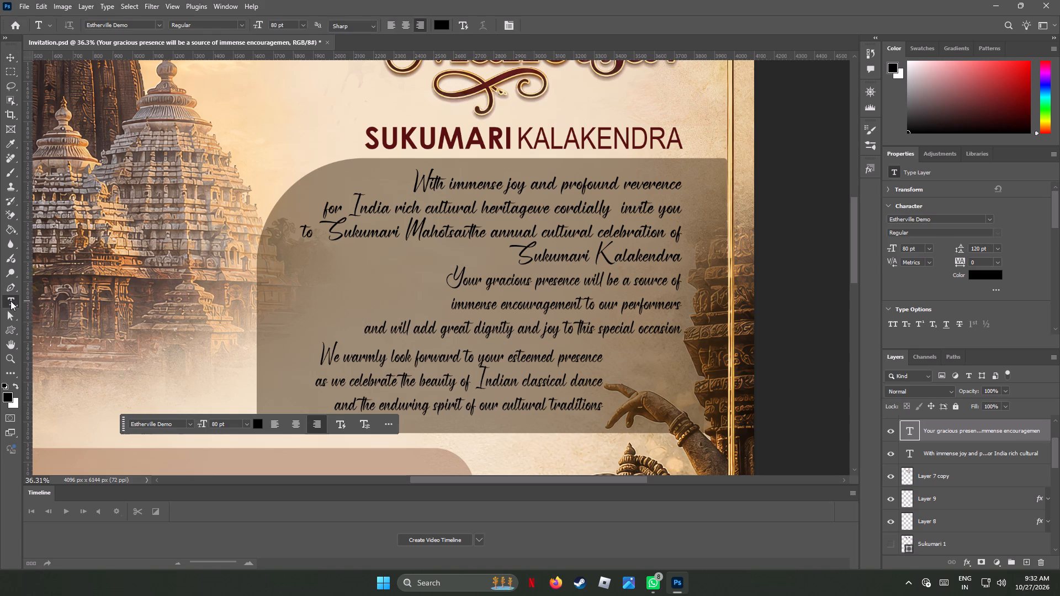
{"action": "left_click", "coordinate": [486, 285]}
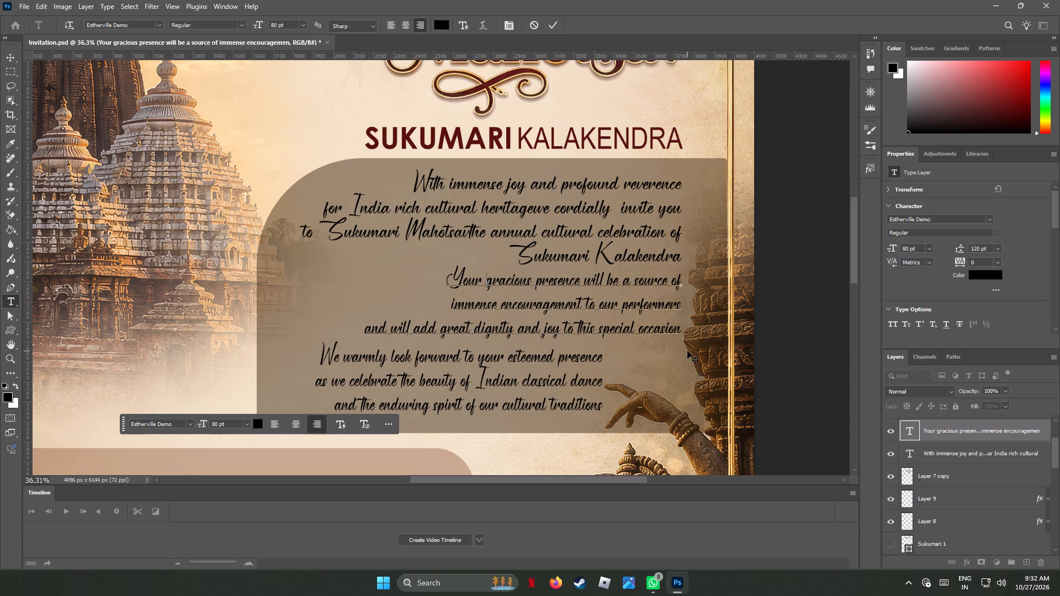
{"action": "key", "text": "Down"}
{"action": "key", "text": "Left"}
{"action": "key", "text": "Left"}
{"action": "key", "text": "Left"}
{"action": "key", "text": "Left"}
{"action": "key", "text": "Left"}
{"action": "key", "text": "BackSpace"}
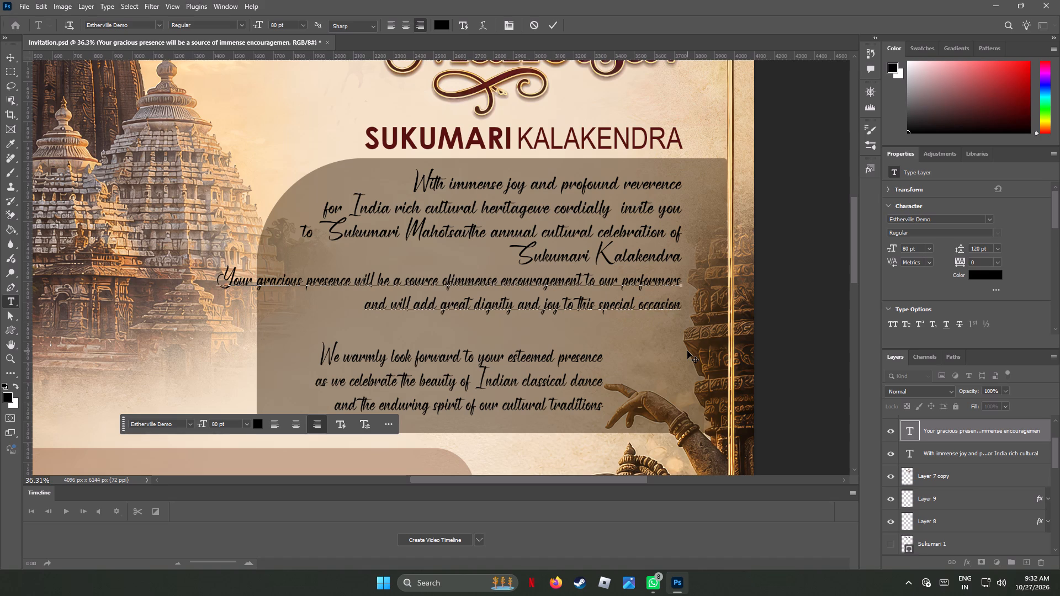
{"action": "key", "text": "space"}
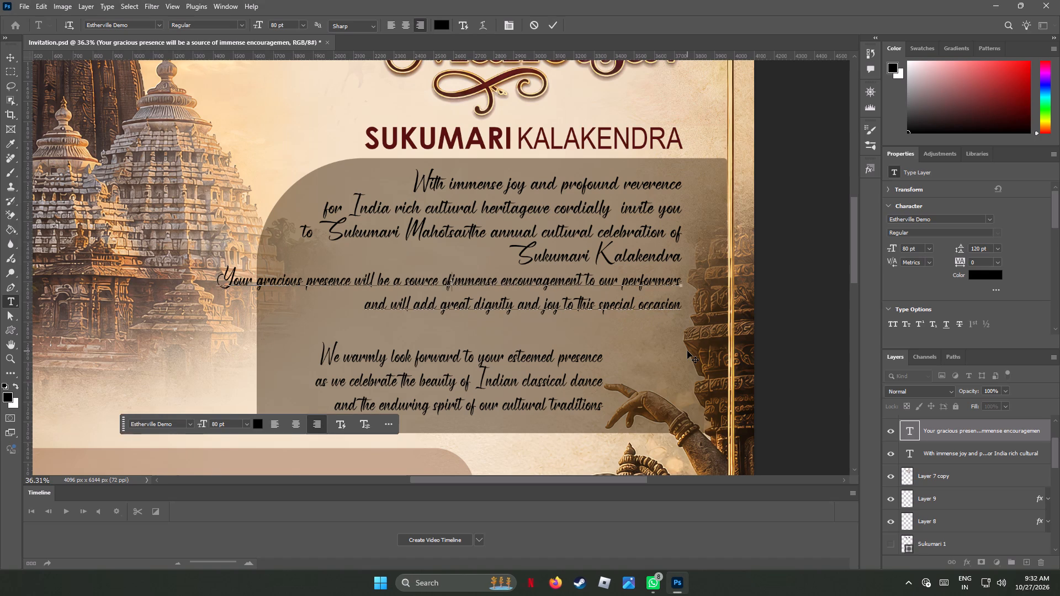
{"action": "key", "text": "space"}
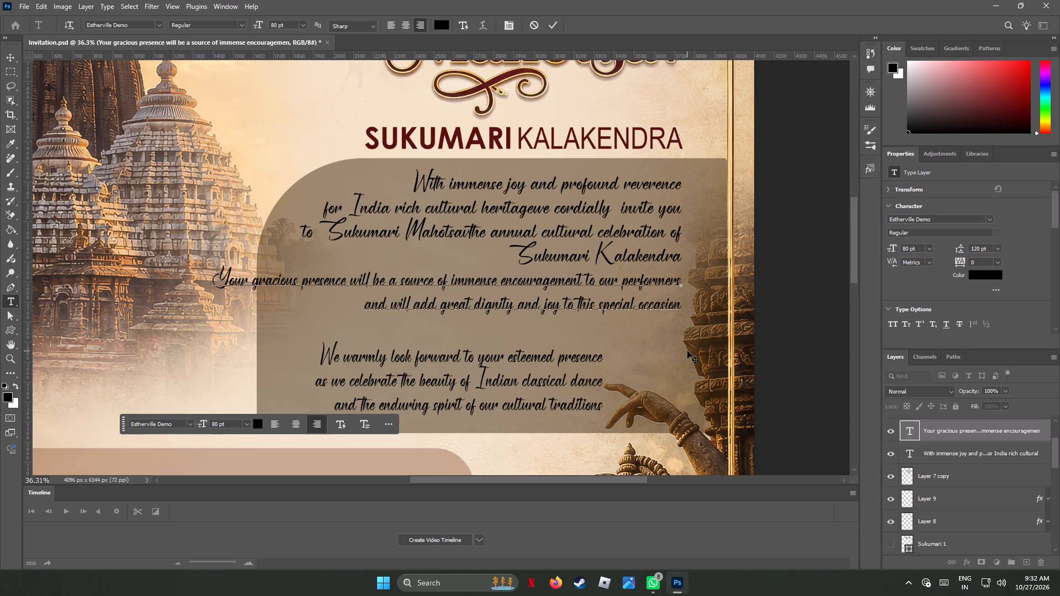
Break the second paragraph's first line after "encouragement" and delete the leading space before "to our performers".
{"action": "key", "text": "Right"}
{"action": "key", "text": "Right"}
{"action": "key", "text": "Right"}
{"action": "key", "text": "Right"}
{"action": "key", "text": "Right"}
{"action": "key", "text": "Right"}
{"action": "key", "text": "Right"}
{"action": "key", "text": "Right"}
{"action": "key", "text": "Right"}
{"action": "key", "text": "Right"}
{"action": "key", "text": "Right"}
{"action": "key", "text": "Right"}
{"action": "key", "text": "Right"}
{"action": "key", "text": "Right"}
{"action": "key", "text": "Right"}
{"action": "key", "text": "Right"}
{"action": "key", "text": "Right"}
{"action": "key", "text": "Right"}
{"action": "key", "text": "Right"}
{"action": "key", "text": "Right"}
{"action": "key", "text": "Right"}
{"action": "key", "text": "Return"}
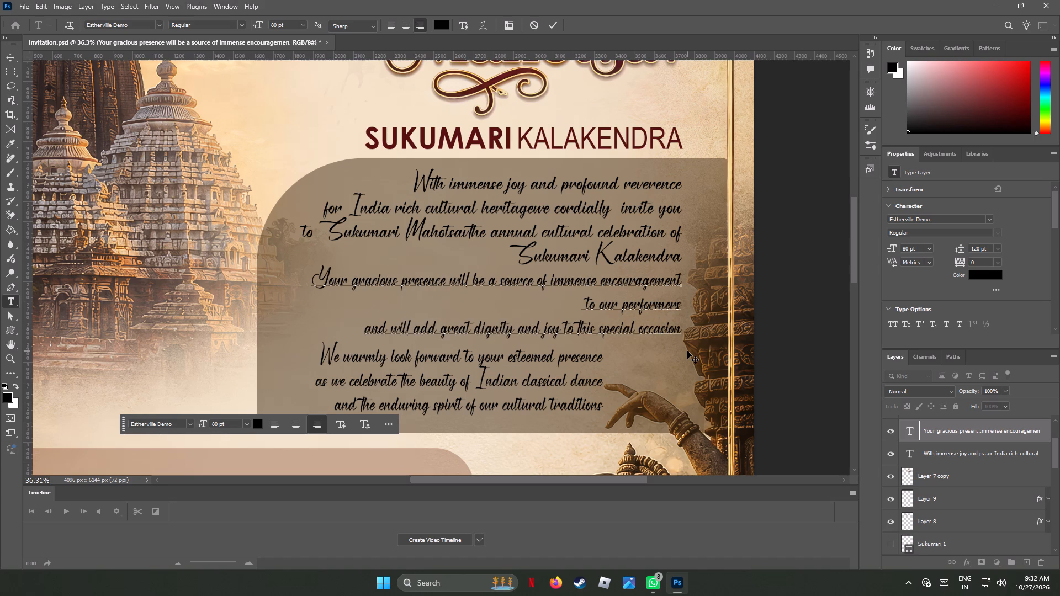
{"action": "key", "text": "Right"}
{"action": "key", "text": "BackSpace"}
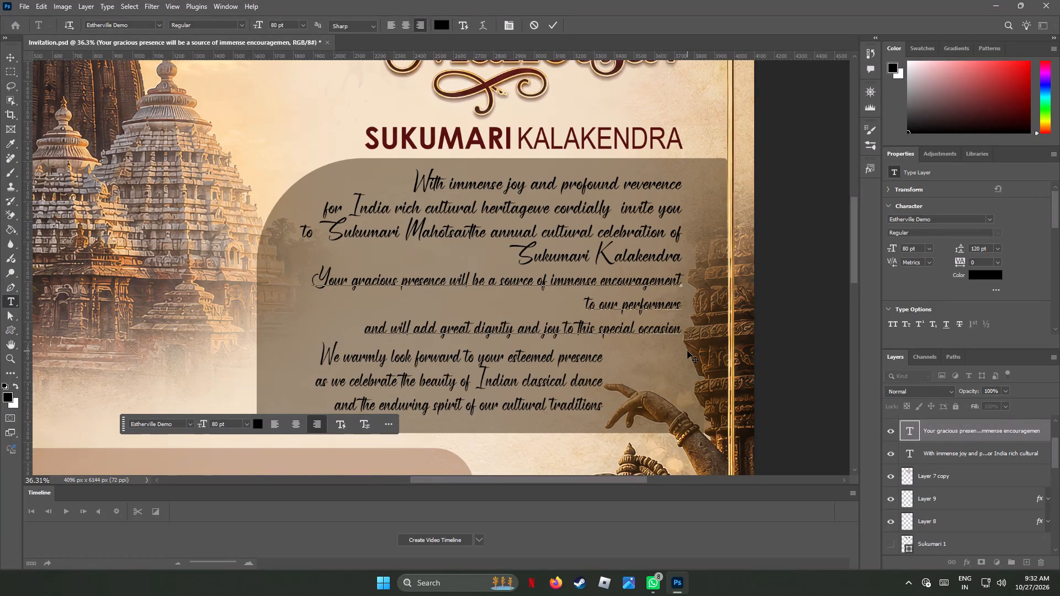
In the second paragraph, remove the line break between "to our performers" and "and will add great dignity".
{"action": "key", "text": "Left"}
{"action": "key", "text": "Right"}
{"action": "key", "text": "Right"}
{"action": "key", "text": "Right"}
{"action": "key", "text": "Right"}
{"action": "key", "text": "Right"}
{"action": "key", "text": "Right"}
{"action": "key", "text": "Right"}
{"action": "key", "text": "Right"}
{"action": "key", "text": "Right"}
{"action": "key", "text": "Right"}
{"action": "key", "text": "Right"}
{"action": "key", "text": "Right"}
{"action": "key", "text": "Right"}
{"action": "key", "text": "Right"}
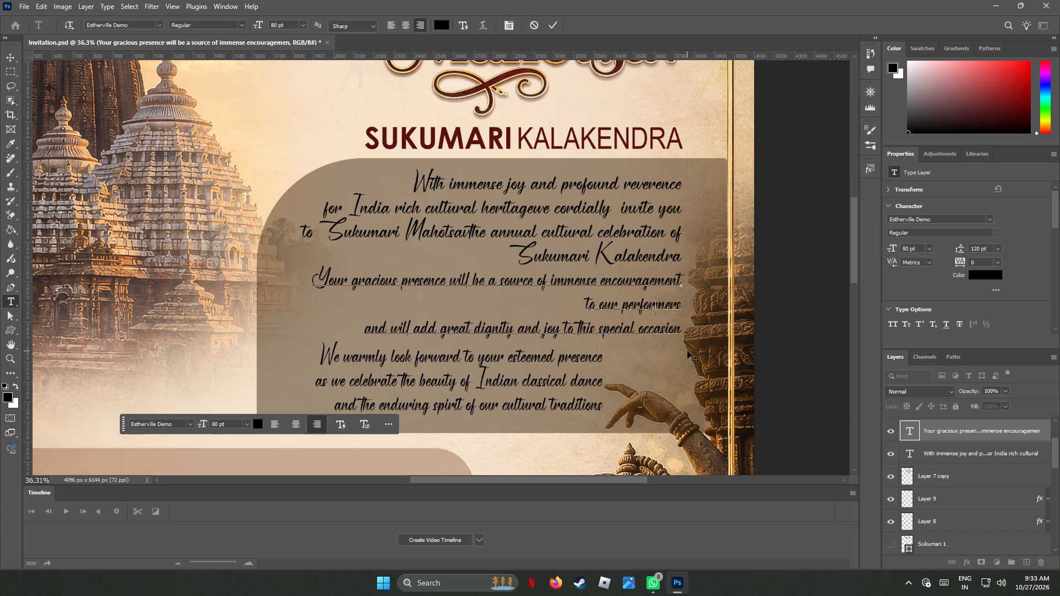
{"action": "key", "text": "Right"}
{"action": "key", "text": "Right"}
{"action": "key", "text": "Right"}
{"action": "key", "text": "Right"}
{"action": "key", "text": "Right"}
{"action": "key", "text": "BackSpace"}
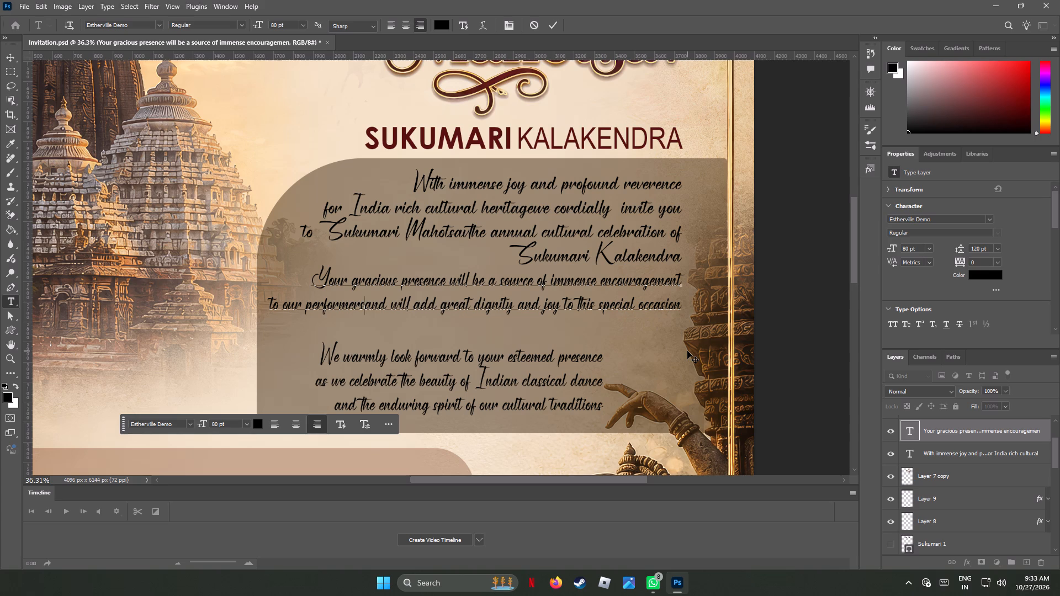
In the third paragraph, replace the line break between "your esteemed presence" and "as we celebrate" with a single space.
{"action": "left_click", "coordinate": [7, 55]}
{"action": "left_click", "coordinate": [509, 384]}
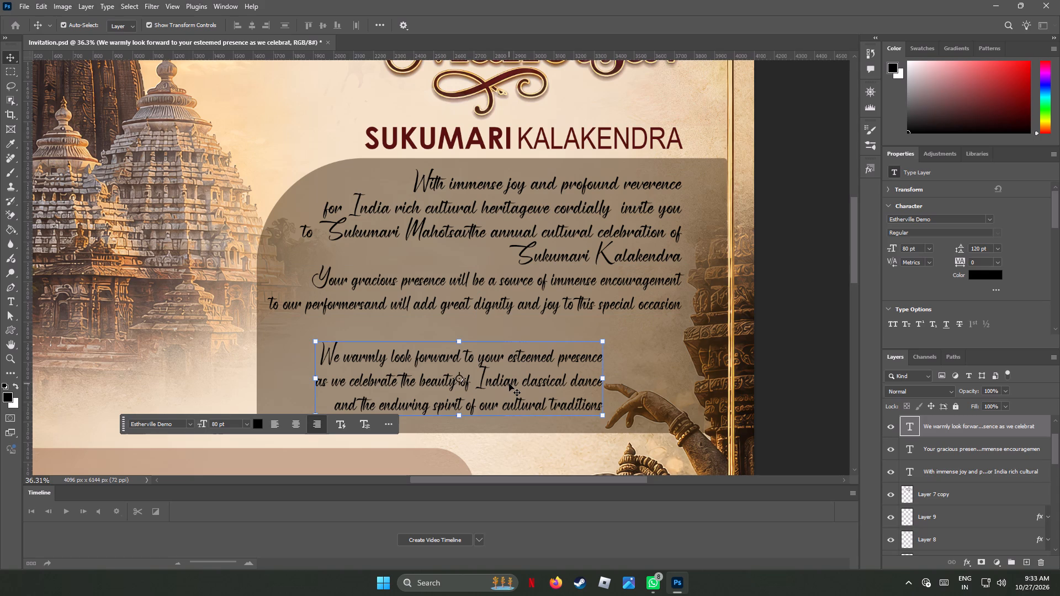
{"action": "left_click", "coordinate": [12, 301]}
{"action": "left_click", "coordinate": [333, 384]}
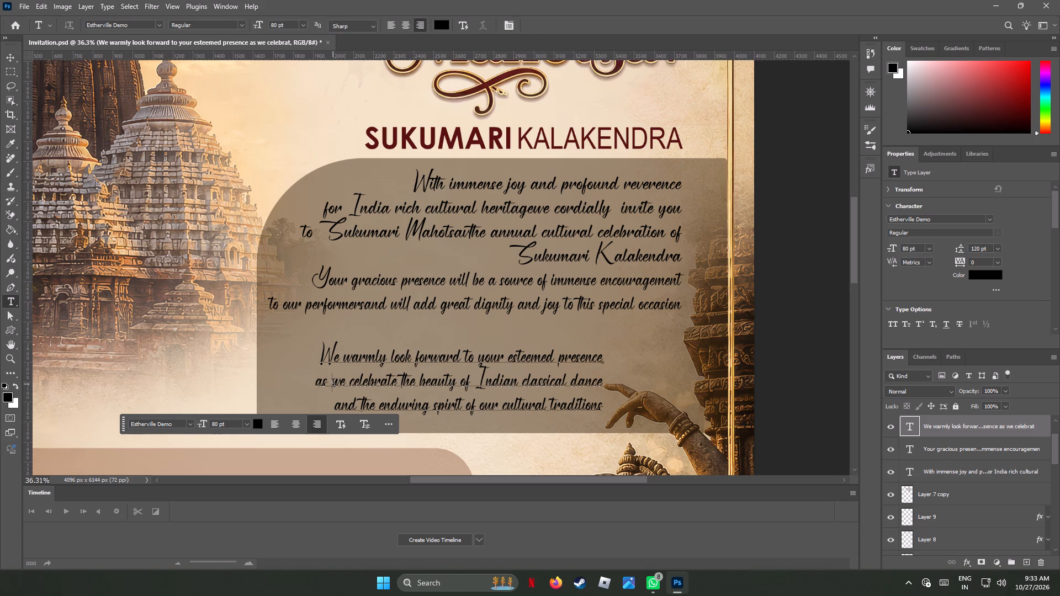
{"action": "key", "text": "Left"}
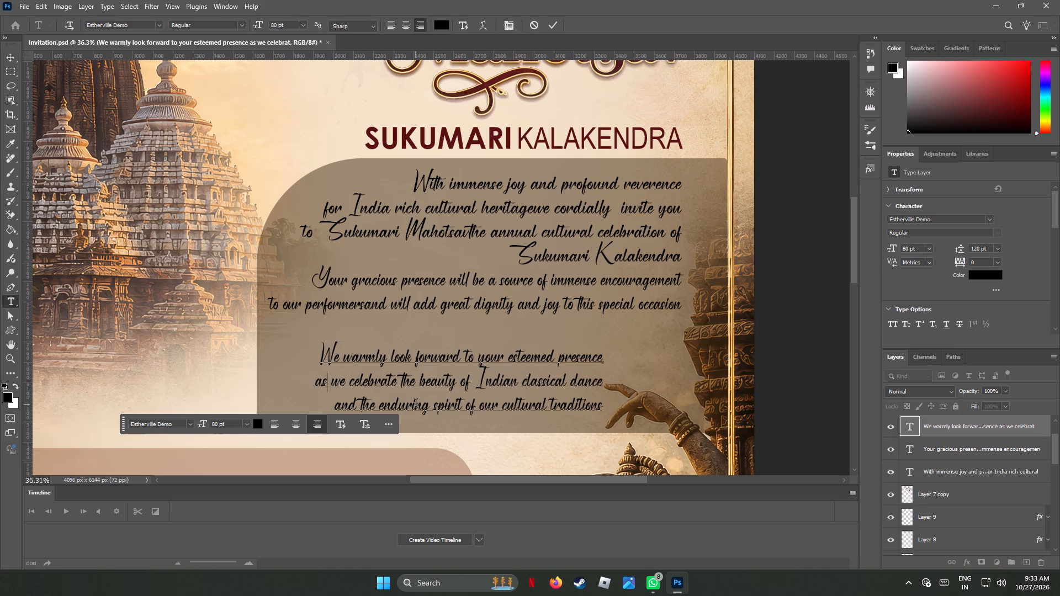
{"action": "key", "text": "Left"}
{"action": "key", "text": "Left"}
{"action": "key", "text": "BackSpace"}
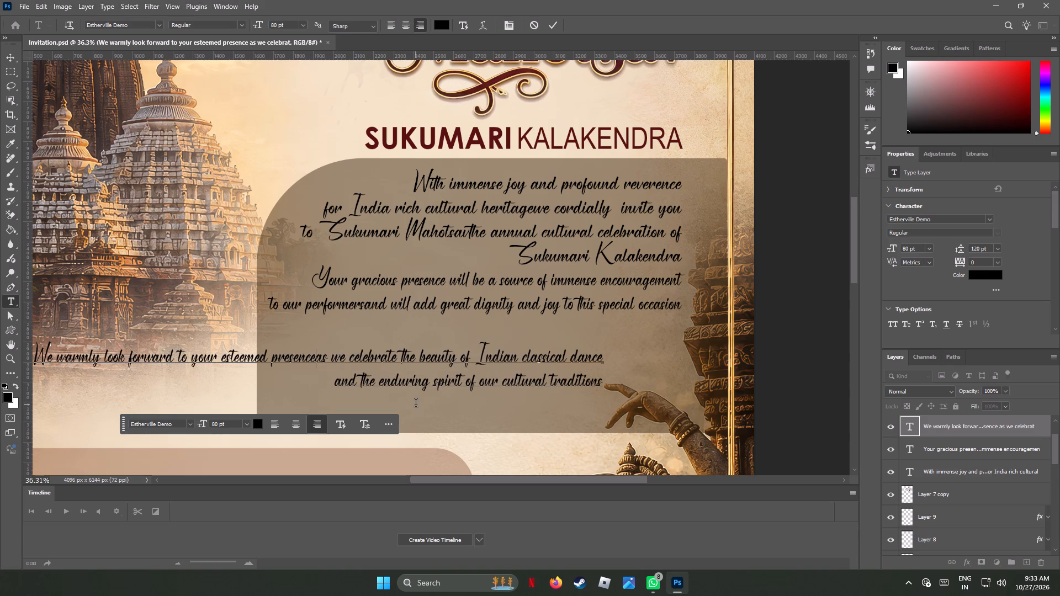
{"action": "key", "text": "space"}
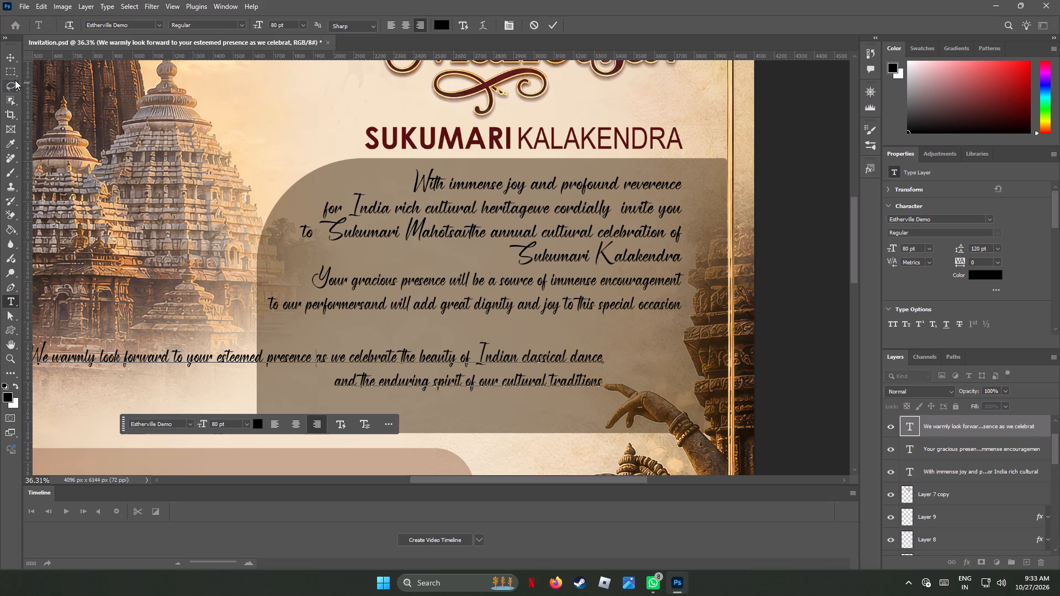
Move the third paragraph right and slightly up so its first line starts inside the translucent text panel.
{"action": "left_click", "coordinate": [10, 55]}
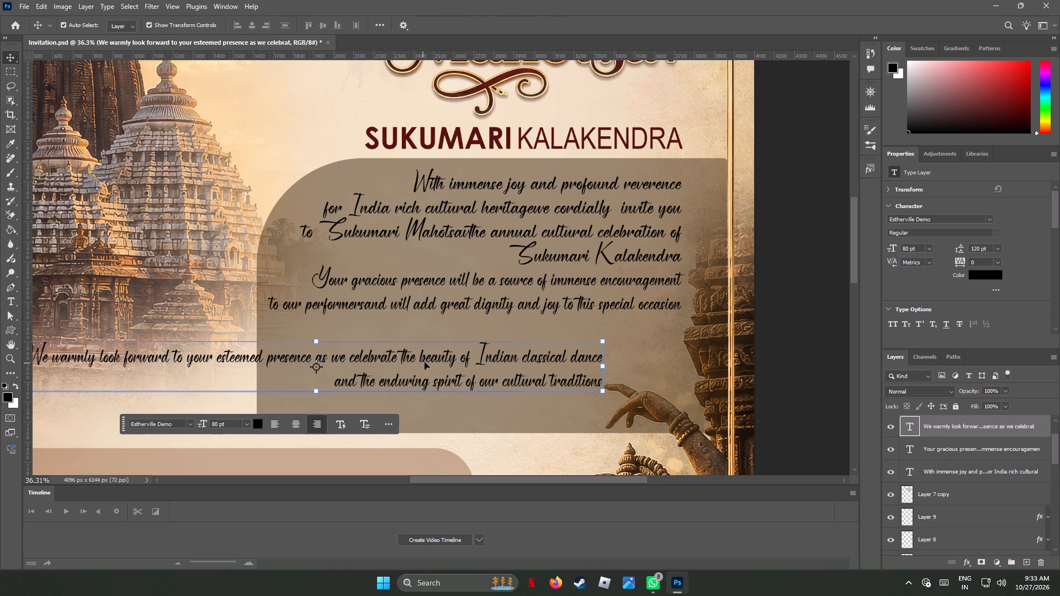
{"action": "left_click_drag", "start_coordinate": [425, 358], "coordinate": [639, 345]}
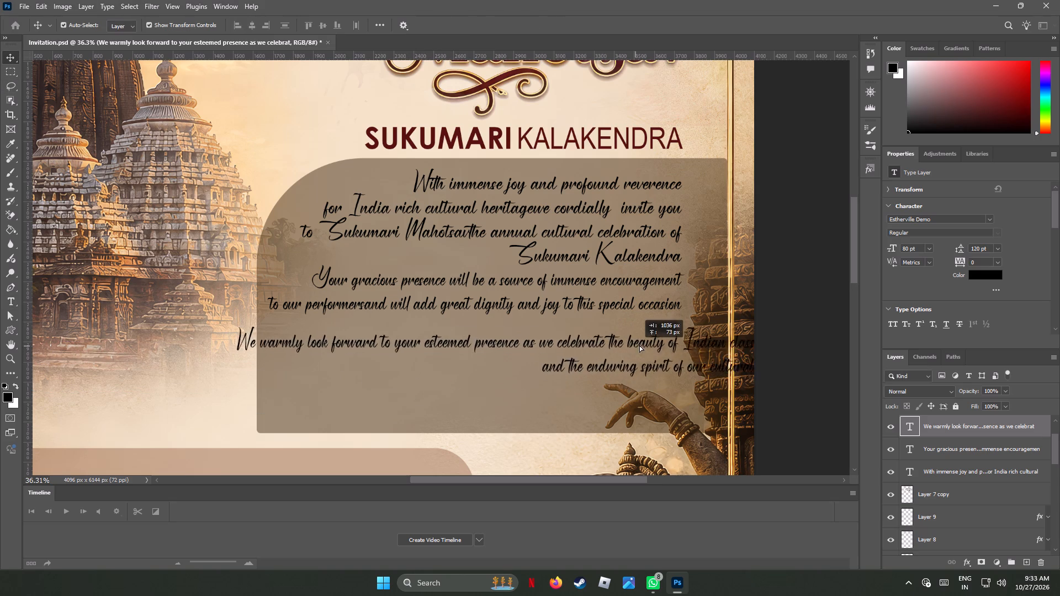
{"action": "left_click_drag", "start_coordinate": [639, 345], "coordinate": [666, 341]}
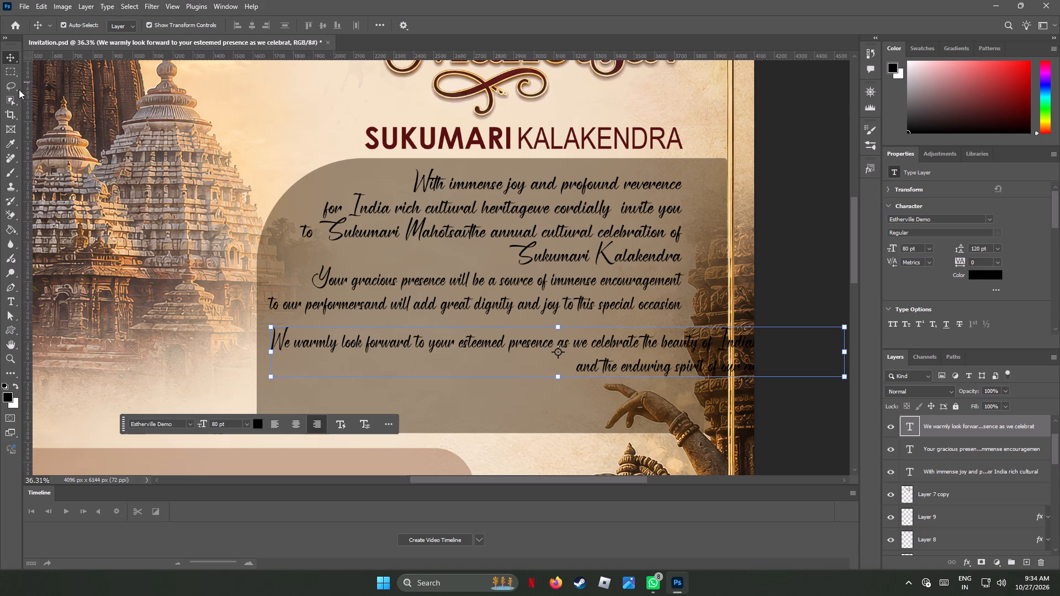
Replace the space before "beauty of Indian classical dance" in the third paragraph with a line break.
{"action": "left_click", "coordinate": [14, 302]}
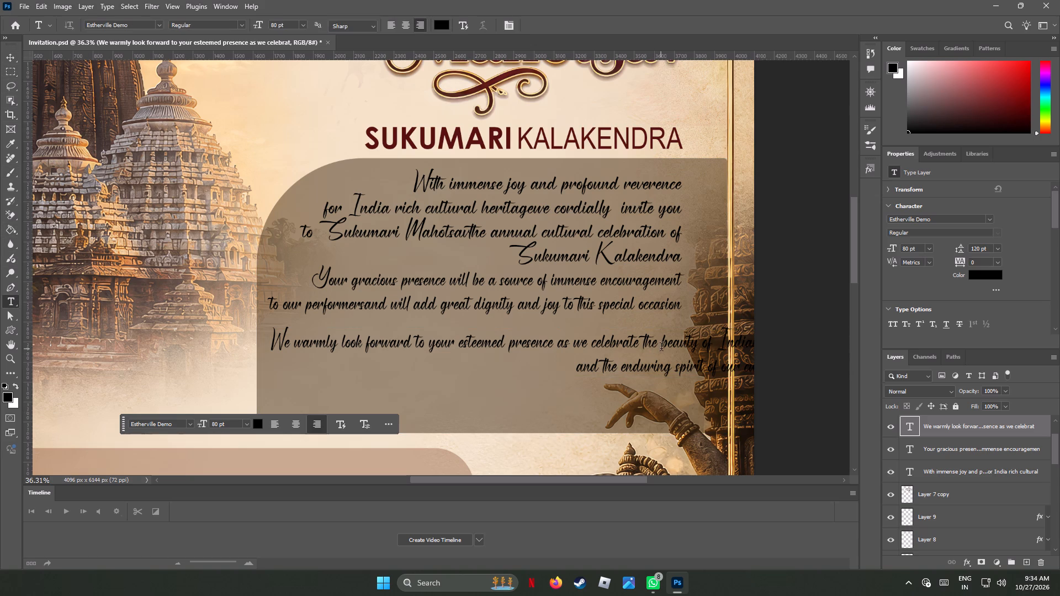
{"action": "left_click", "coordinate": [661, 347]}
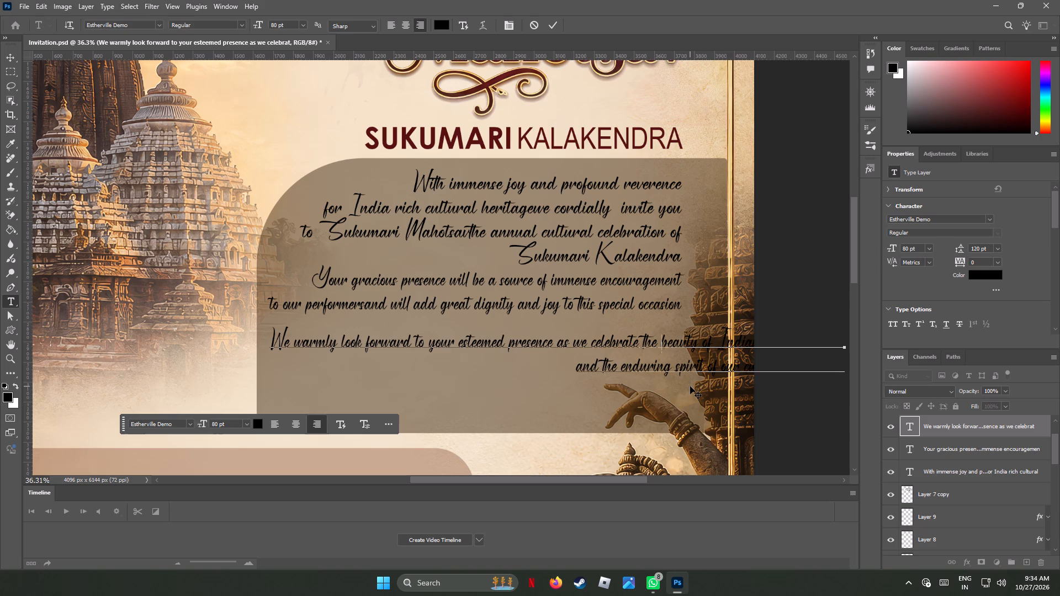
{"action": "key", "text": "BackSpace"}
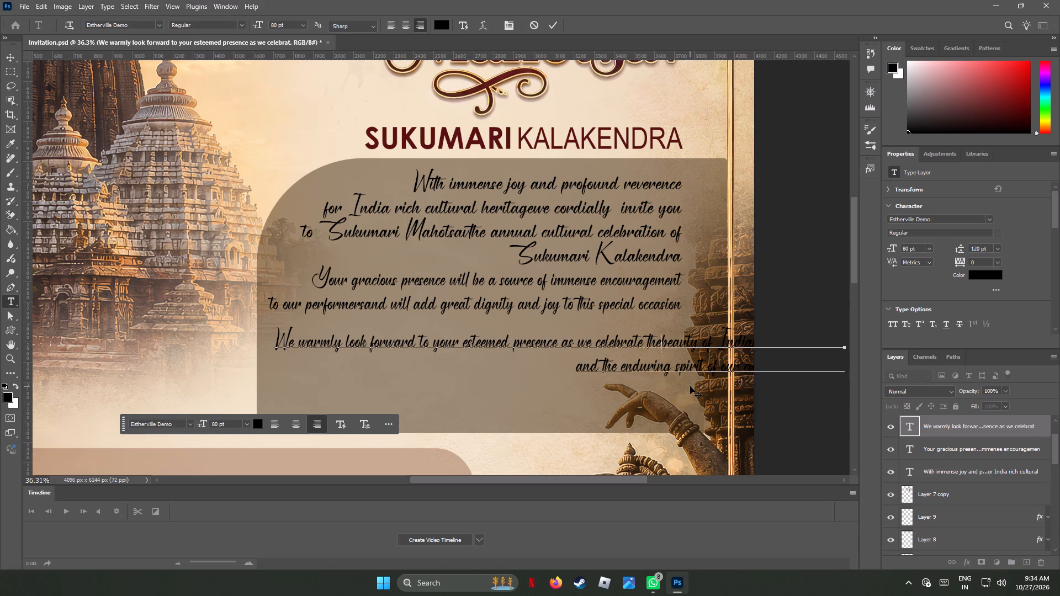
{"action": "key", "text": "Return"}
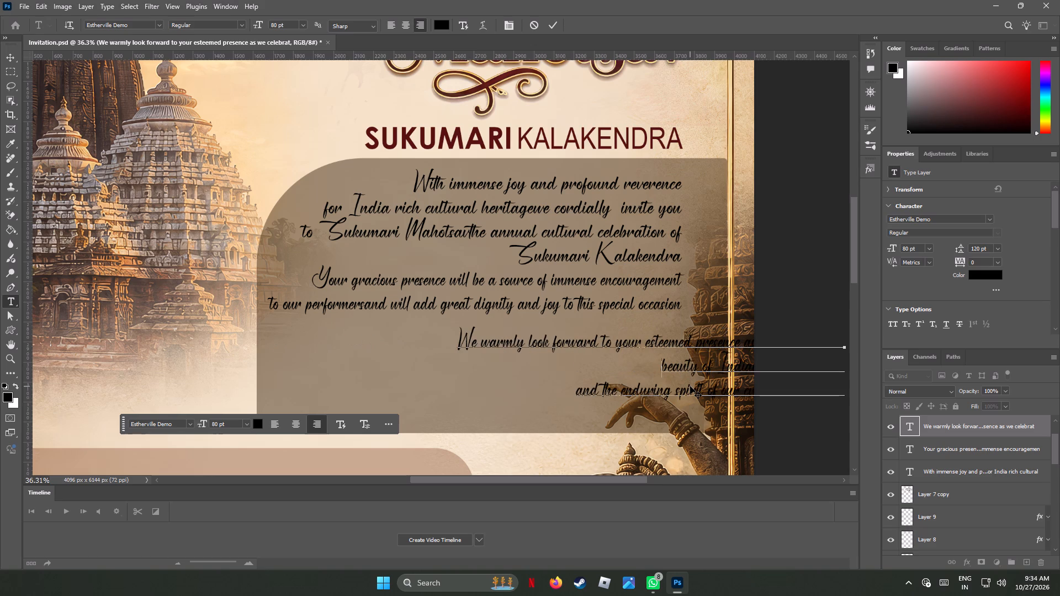
Move the third paragraph directly beneath the second one, aligning their right edges and nudging it up to close the gap.
{"action": "left_click", "coordinate": [9, 60]}
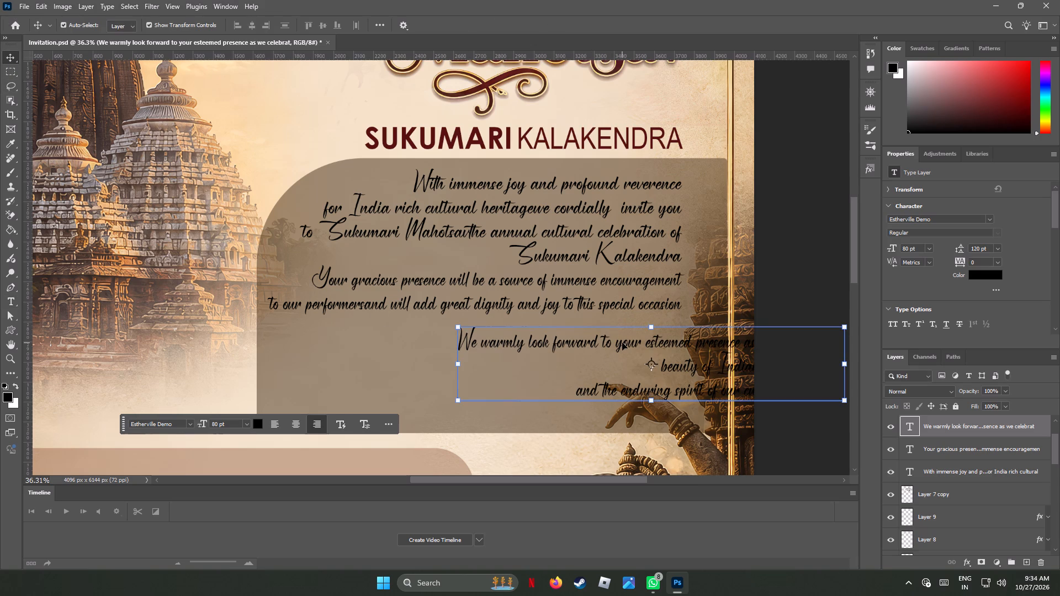
{"action": "left_click_drag", "start_coordinate": [622, 343], "coordinate": [449, 335]}
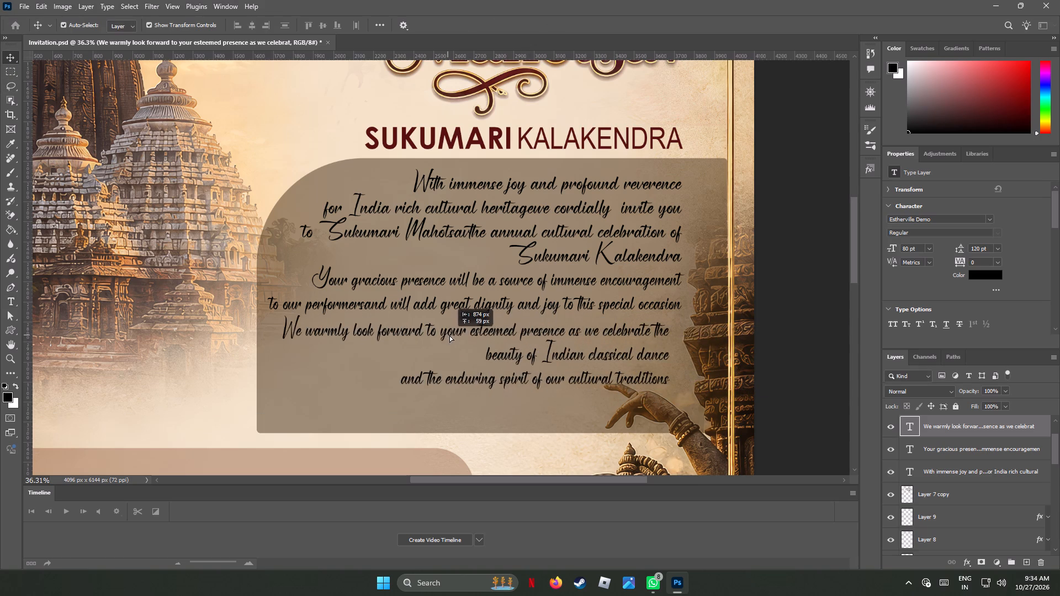
{"action": "left_click_drag", "start_coordinate": [449, 335], "coordinate": [459, 334]}
{"action": "key", "text": "Up"}
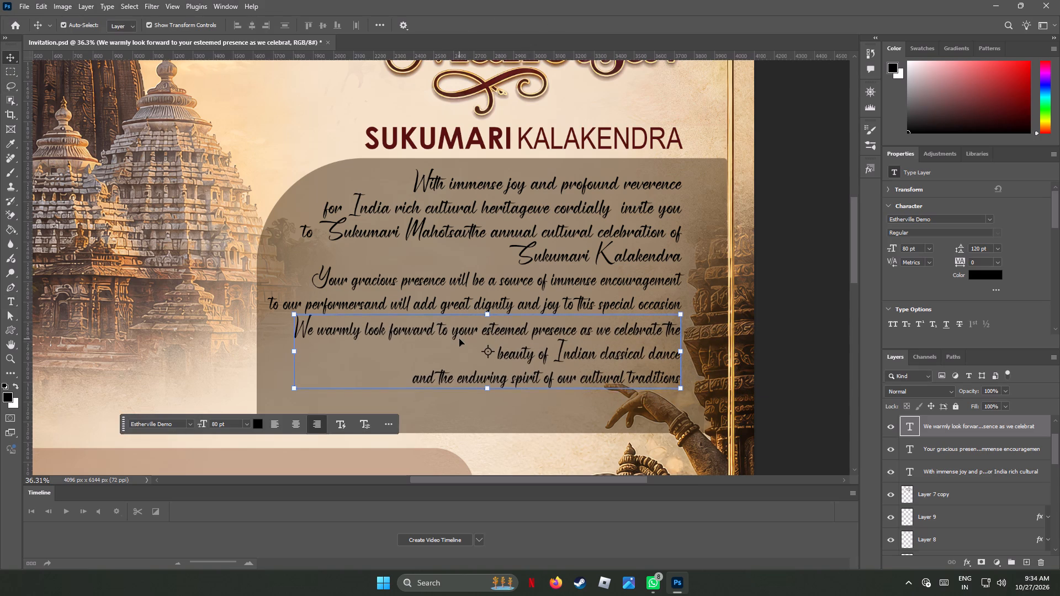
{"action": "key", "text": "Up"}
{"action": "key", "text": "Up"}
{"action": "key", "text": "Up"}
{"action": "key", "text": "Up"}
{"action": "key", "text": "Up"}
{"action": "key", "text": "Up"}
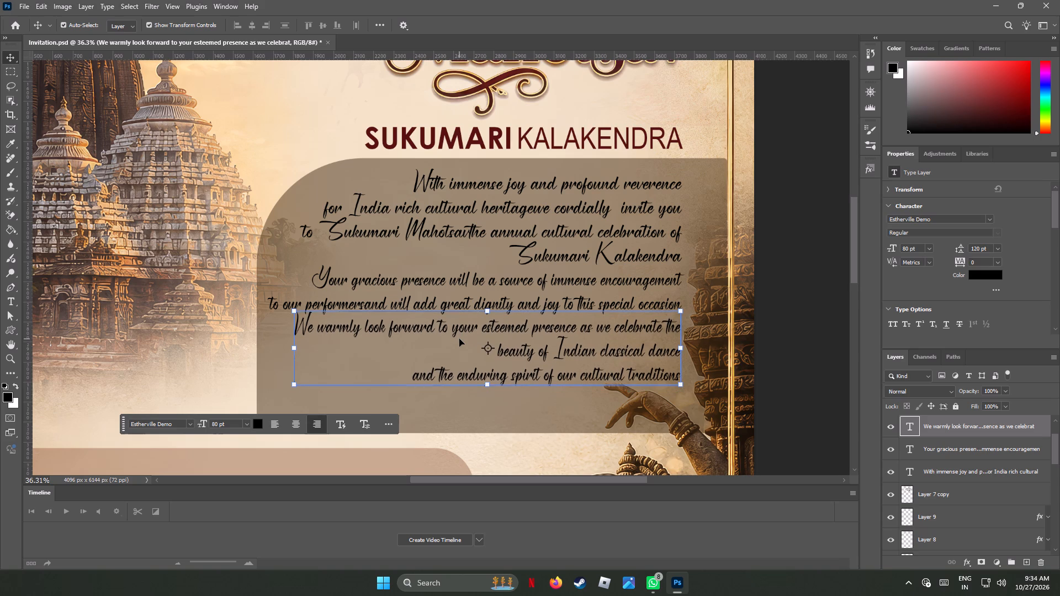
{"action": "key", "text": "Up"}
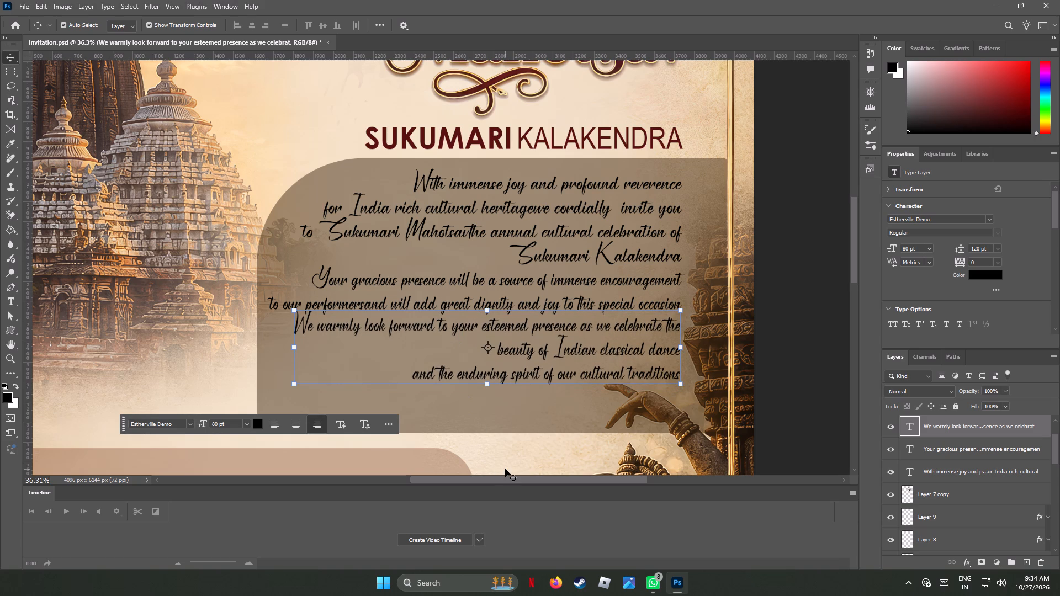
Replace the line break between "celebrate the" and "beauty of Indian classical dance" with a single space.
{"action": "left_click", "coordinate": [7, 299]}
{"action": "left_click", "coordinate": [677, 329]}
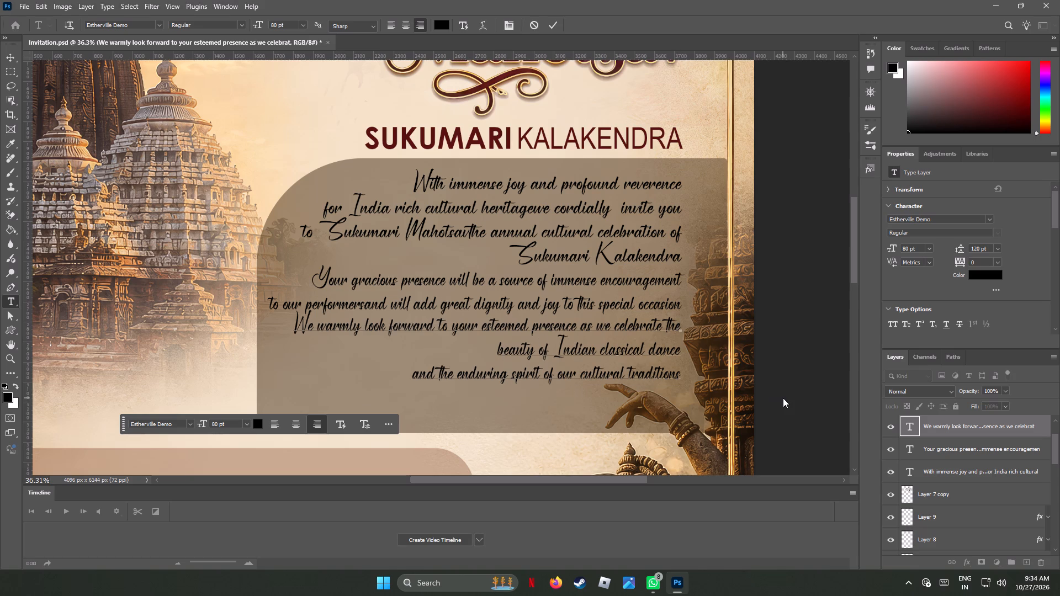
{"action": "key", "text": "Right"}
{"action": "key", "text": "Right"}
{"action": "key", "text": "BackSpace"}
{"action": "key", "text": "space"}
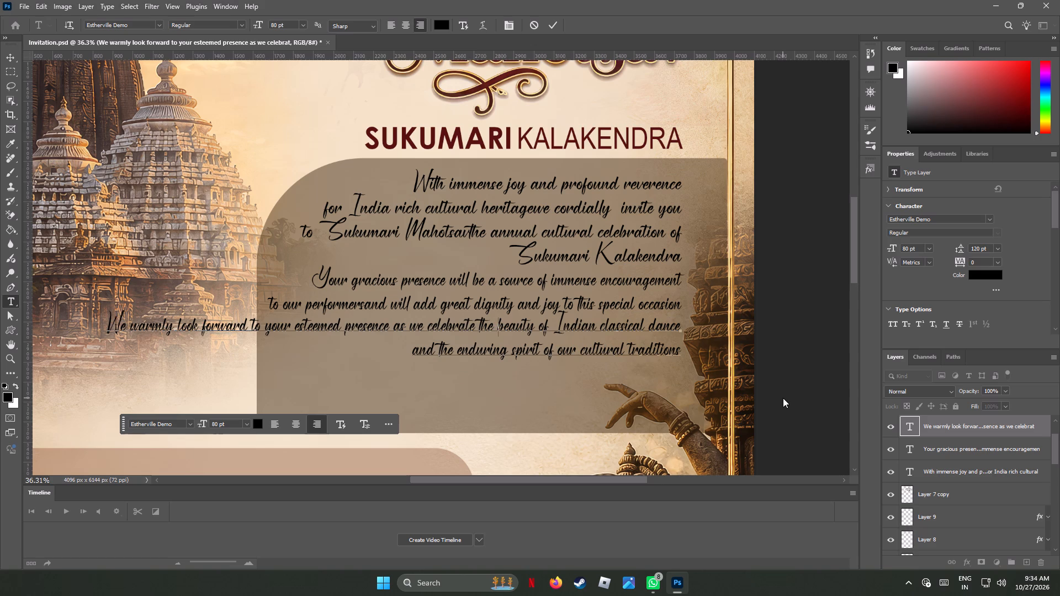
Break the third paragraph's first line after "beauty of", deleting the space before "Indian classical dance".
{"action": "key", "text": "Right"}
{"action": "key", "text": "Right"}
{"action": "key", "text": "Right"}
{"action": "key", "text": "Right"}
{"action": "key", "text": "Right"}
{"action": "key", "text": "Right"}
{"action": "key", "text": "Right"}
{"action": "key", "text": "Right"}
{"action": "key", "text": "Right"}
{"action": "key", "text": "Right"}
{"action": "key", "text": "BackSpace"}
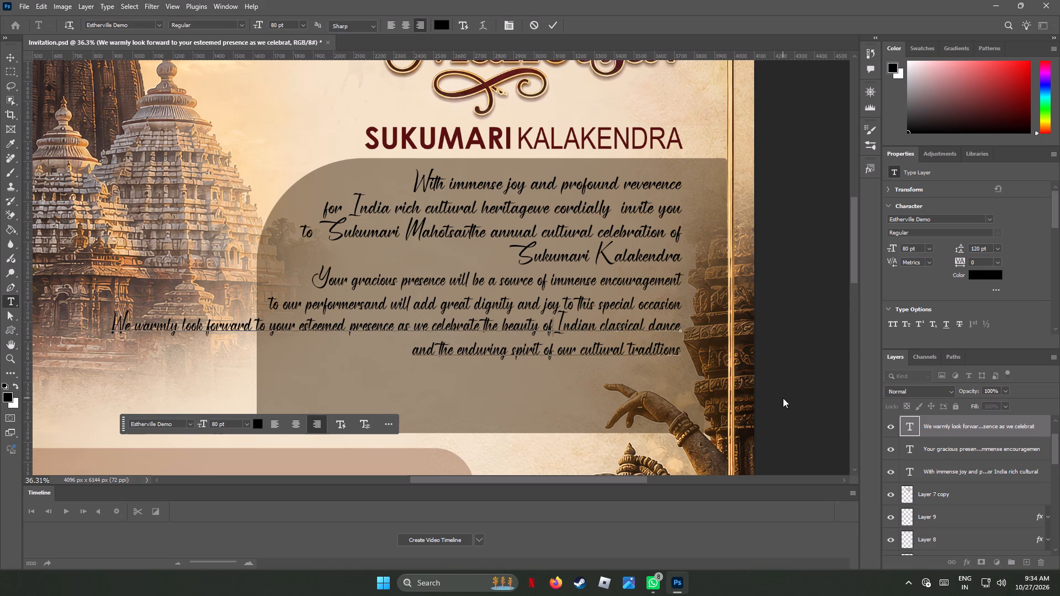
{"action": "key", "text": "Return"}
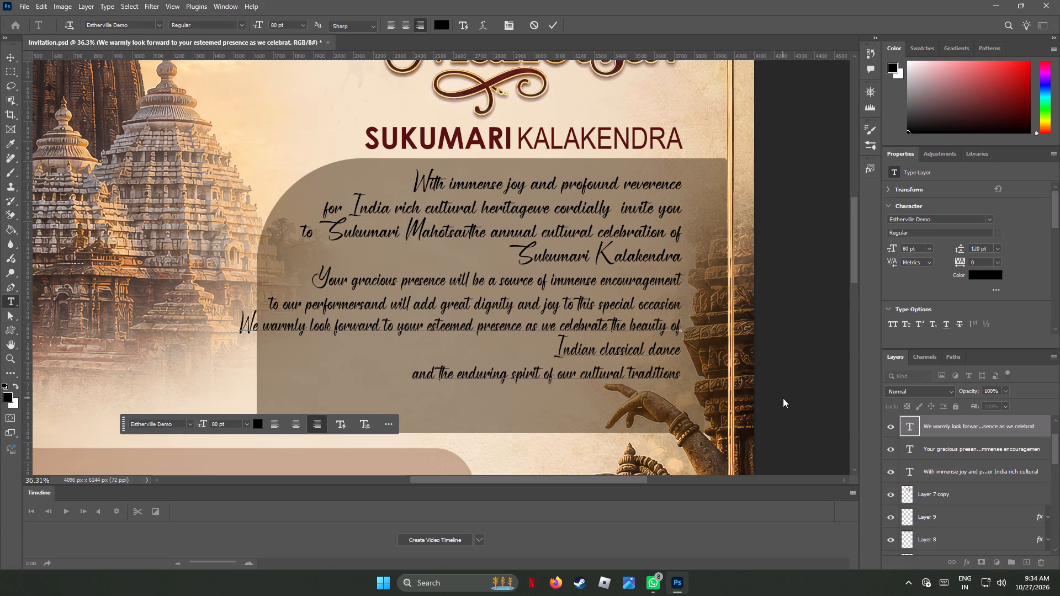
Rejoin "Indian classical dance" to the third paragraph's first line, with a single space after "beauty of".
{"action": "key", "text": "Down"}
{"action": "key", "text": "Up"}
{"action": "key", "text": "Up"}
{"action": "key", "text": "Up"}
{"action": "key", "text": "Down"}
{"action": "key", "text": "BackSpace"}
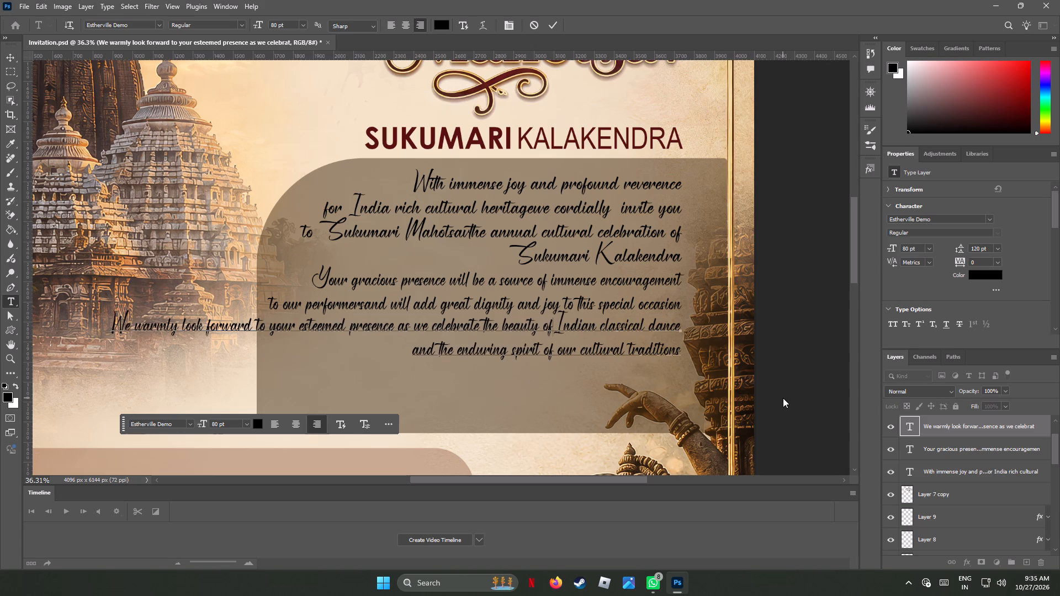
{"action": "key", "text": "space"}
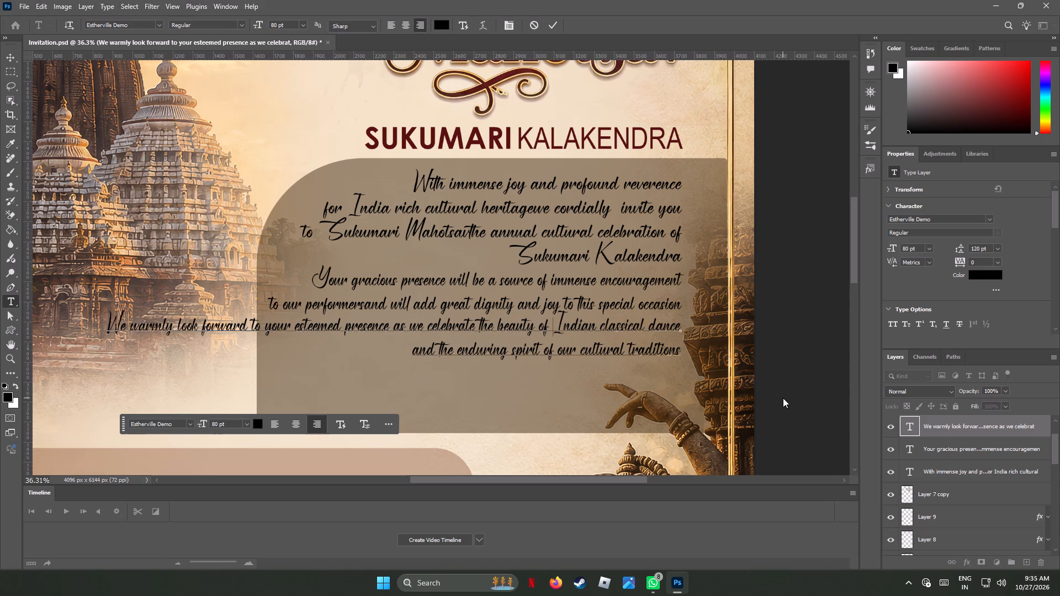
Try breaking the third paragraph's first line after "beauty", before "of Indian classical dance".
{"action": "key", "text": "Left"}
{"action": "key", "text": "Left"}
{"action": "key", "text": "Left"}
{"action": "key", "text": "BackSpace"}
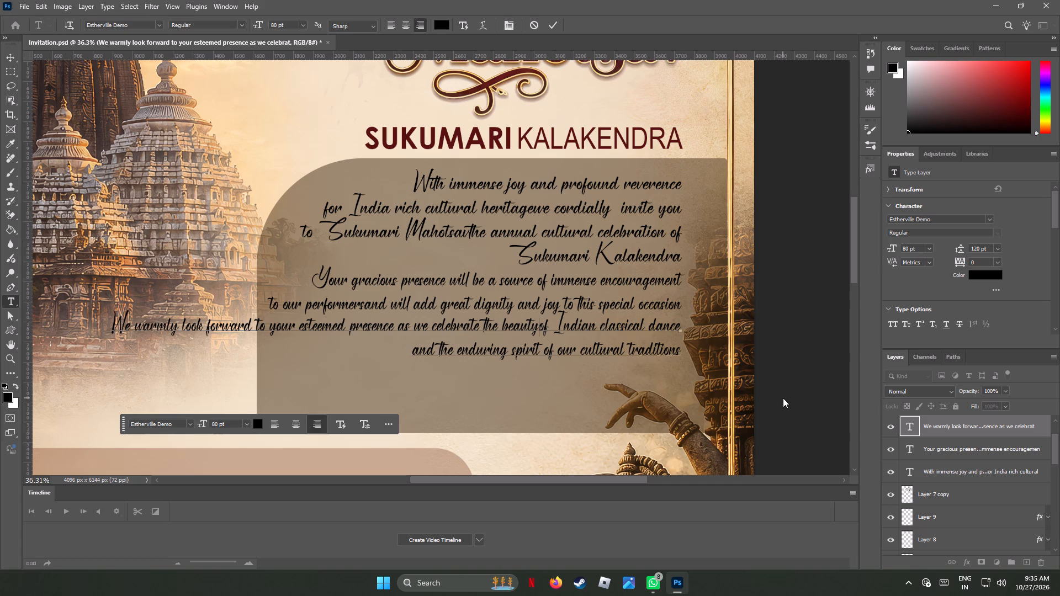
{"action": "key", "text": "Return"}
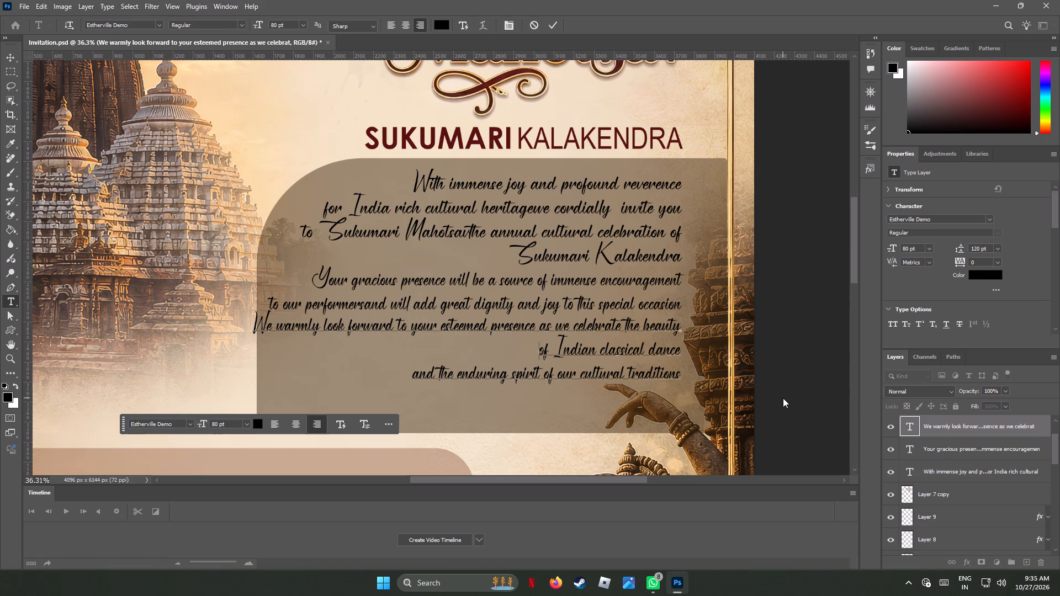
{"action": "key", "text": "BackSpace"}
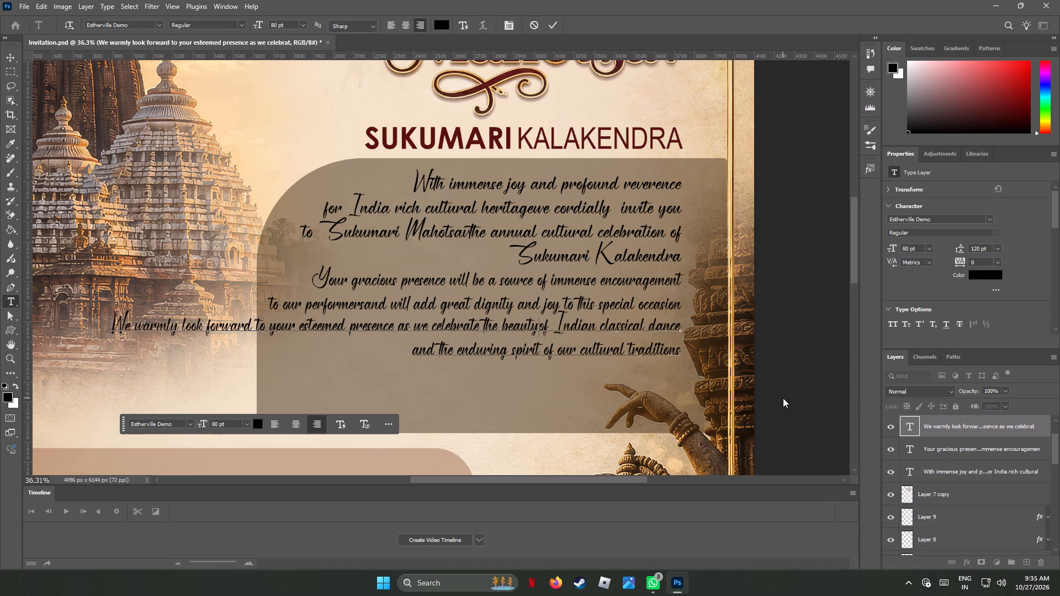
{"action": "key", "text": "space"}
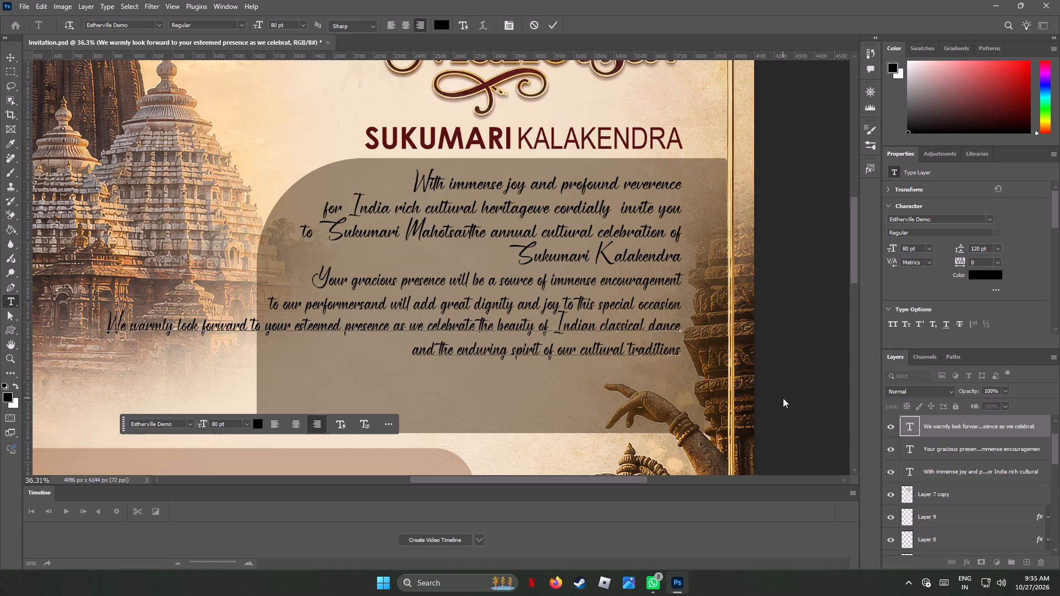
Break the third paragraph's first line after "celebrate the", replacing the space before "beauty" with the line break.
{"action": "key", "text": "Left"}
{"action": "key", "text": "Left"}
{"action": "key", "text": "Left"}
{"action": "key", "text": "Left"}
{"action": "key", "text": "Left"}
{"action": "key", "text": "Left"}
{"action": "key", "text": "Left"}
{"action": "key", "text": "BackSpace"}
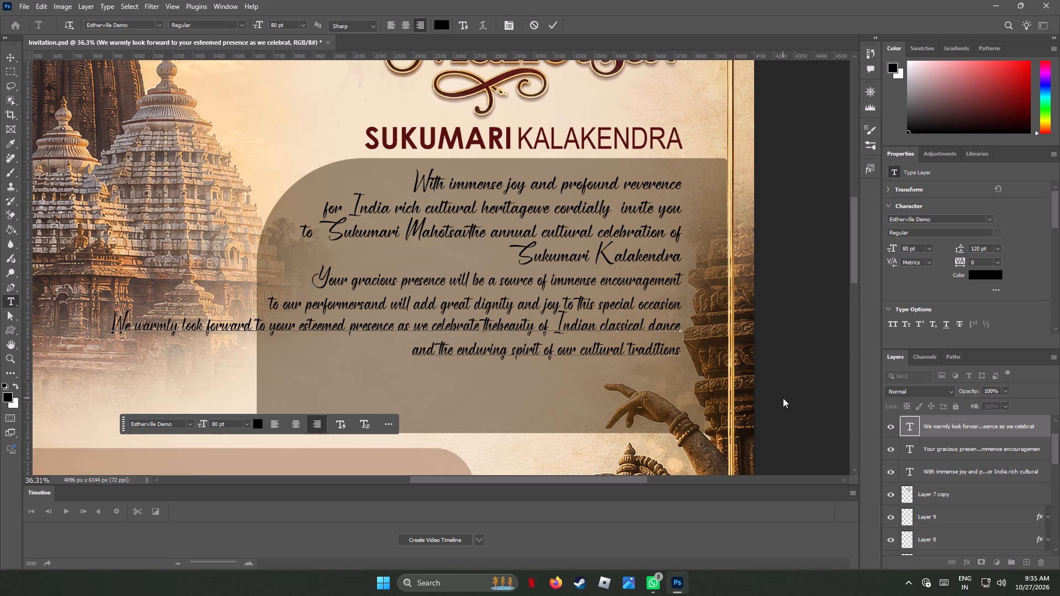
{"action": "key", "text": "Return"}
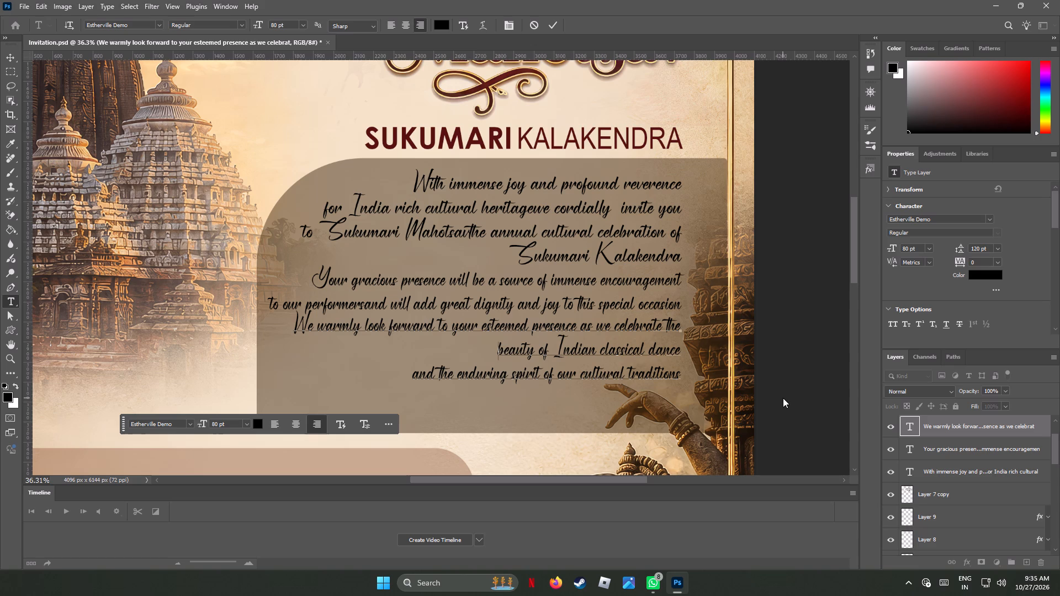
Join the third paragraph's last line to "beauty of Indian classical dance", with a single space before "and the enduring".
{"action": "key", "text": "Down"}
{"action": "key", "text": "Left"}
{"action": "key", "text": "Left"}
{"action": "key", "text": "Left"}
{"action": "key", "text": "Left"}
{"action": "key", "text": "Left"}
{"action": "key", "text": "Left"}
{"action": "key", "text": "Left"}
{"action": "key", "text": "Left"}
{"action": "key", "text": "Left"}
{"action": "key", "text": "Left"}
{"action": "key", "text": "Left"}
{"action": "key", "text": "Left"}
{"action": "key", "text": "Left"}
{"action": "key", "text": "Left"}
{"action": "key", "text": "Left"}
{"action": "key", "text": "BackSpace"}
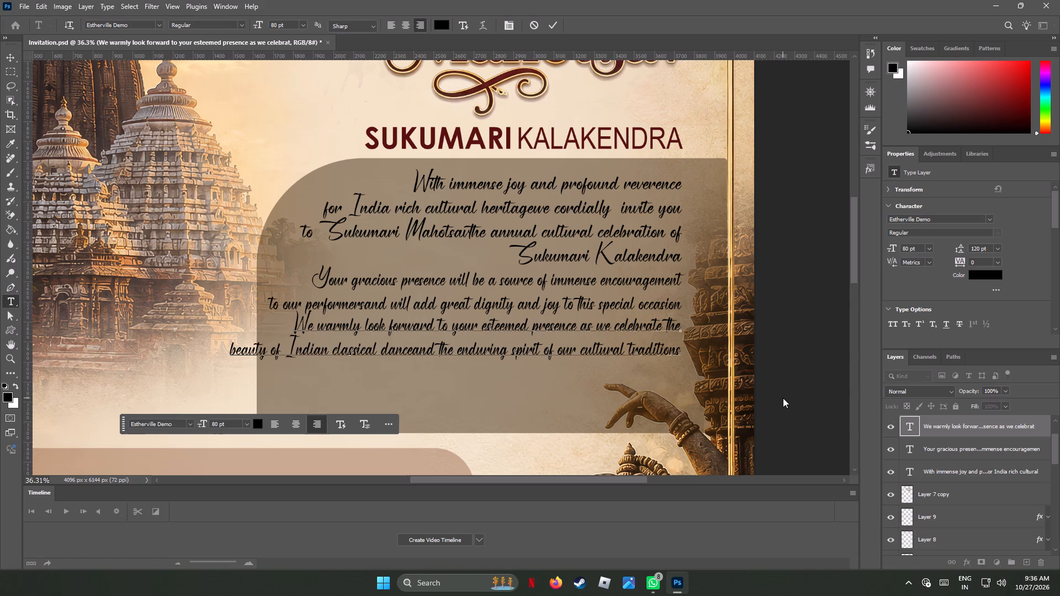
{"action": "key", "text": "space"}
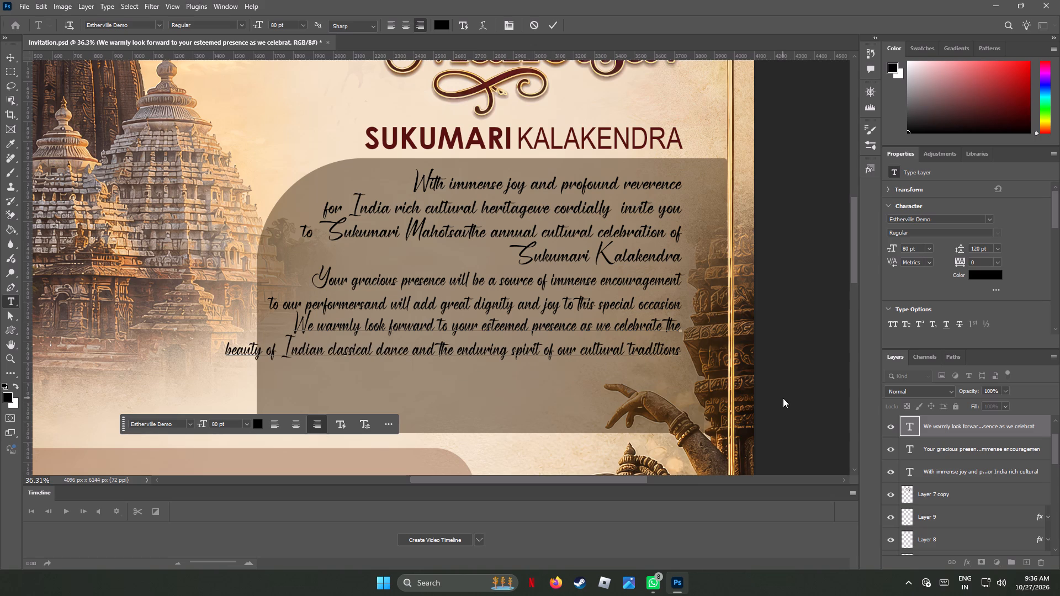
Break the third paragraph's second line after "enduring", replacing the space before "spirit of our cultural traditions", and finish the text edit.
{"action": "key", "text": "Right"}
{"action": "key", "text": "Right"}
{"action": "key", "text": "Right"}
{"action": "key", "text": "Right"}
{"action": "key", "text": "Right"}
{"action": "key", "text": "Right"}
{"action": "key", "text": "Right"}
{"action": "key", "text": "Right"}
{"action": "key", "text": "Right"}
{"action": "key", "text": "Right"}
{"action": "key", "text": "Right"}
{"action": "key", "text": "Right"}
{"action": "key", "text": "Right"}
{"action": "key", "text": "Right"}
{"action": "key", "text": "Right"}
{"action": "key", "text": "Right"}
{"action": "key", "text": "Right"}
{"action": "key", "text": "Right"}
{"action": "key", "text": "Left"}
{"action": "key", "text": "BackSpace"}
{"action": "key", "text": "Return"}
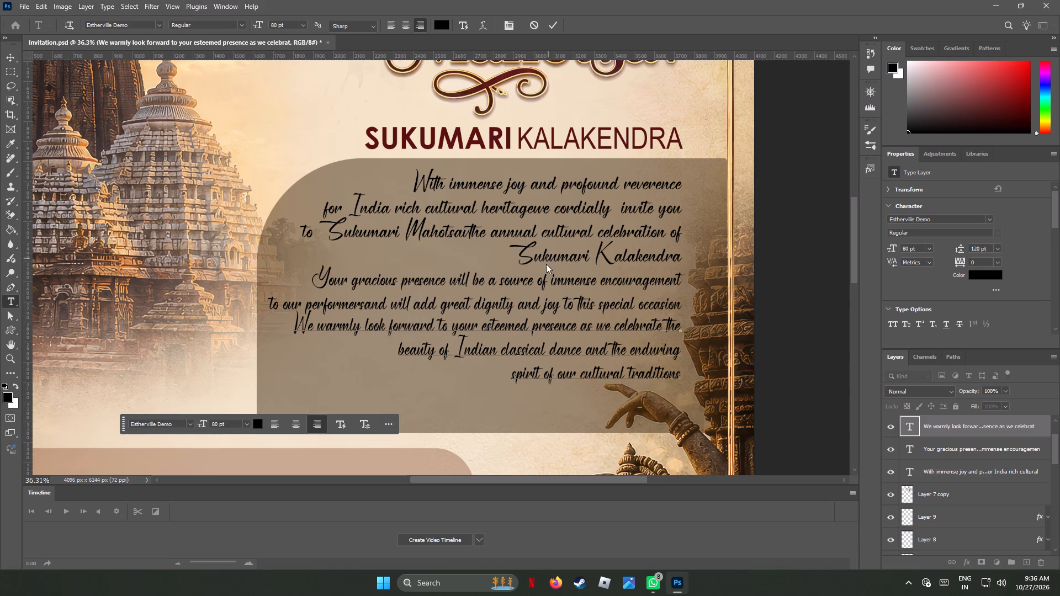
{"action": "left_click", "coordinate": [11, 55]}
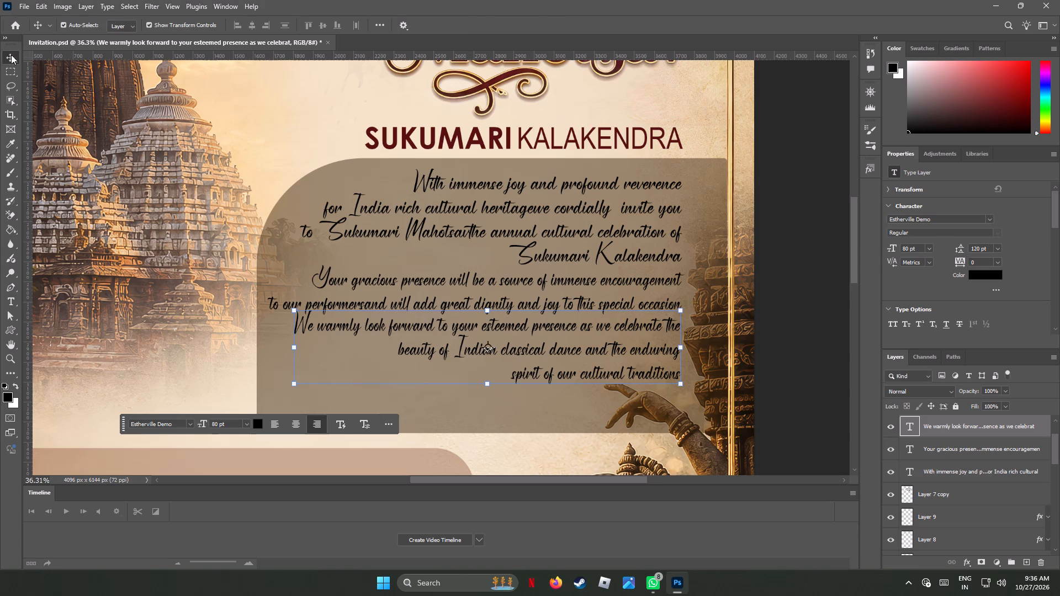
Set the text colour of the first paragraph, "With immense joy", to white (ffffff).
{"action": "left_click", "coordinate": [443, 206]}
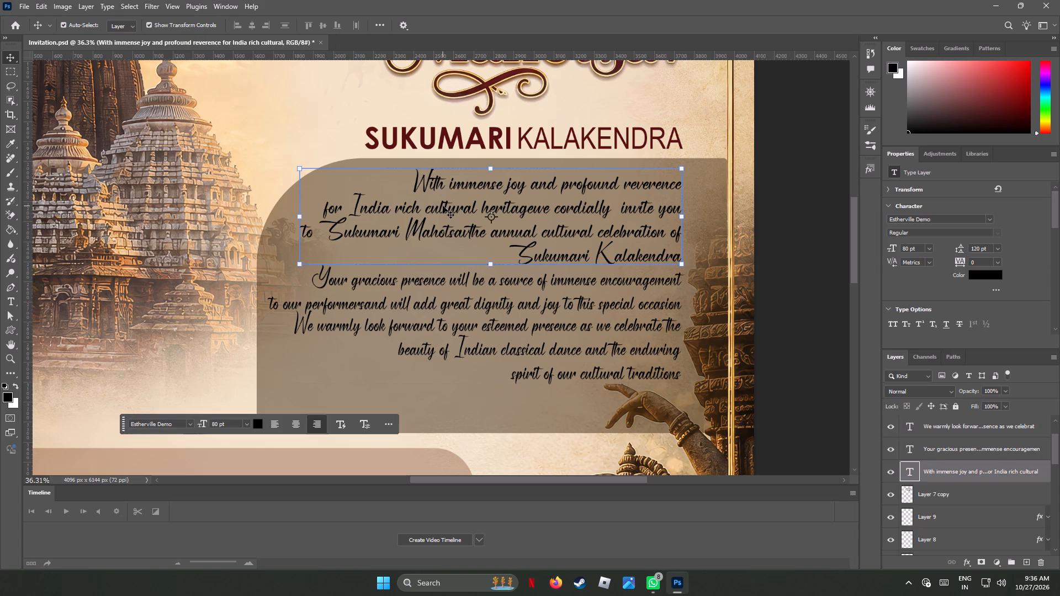
{"action": "left_click", "coordinate": [988, 274]}
{"action": "left_click_drag", "start_coordinate": [494, 377], "coordinate": [483, 366]}
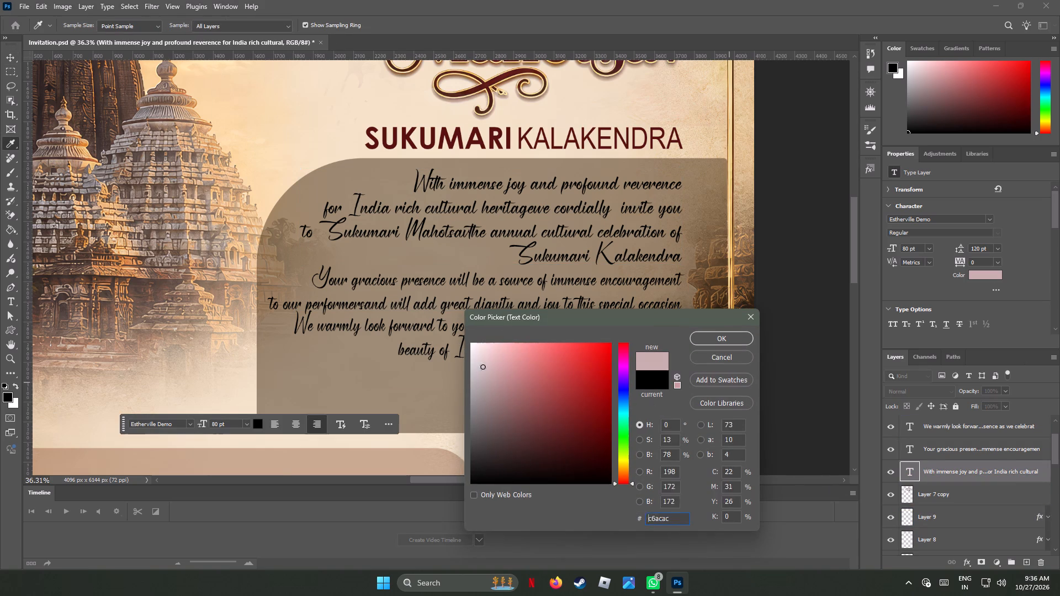
{"action": "left_click_drag", "start_coordinate": [483, 366], "coordinate": [454, 329]}
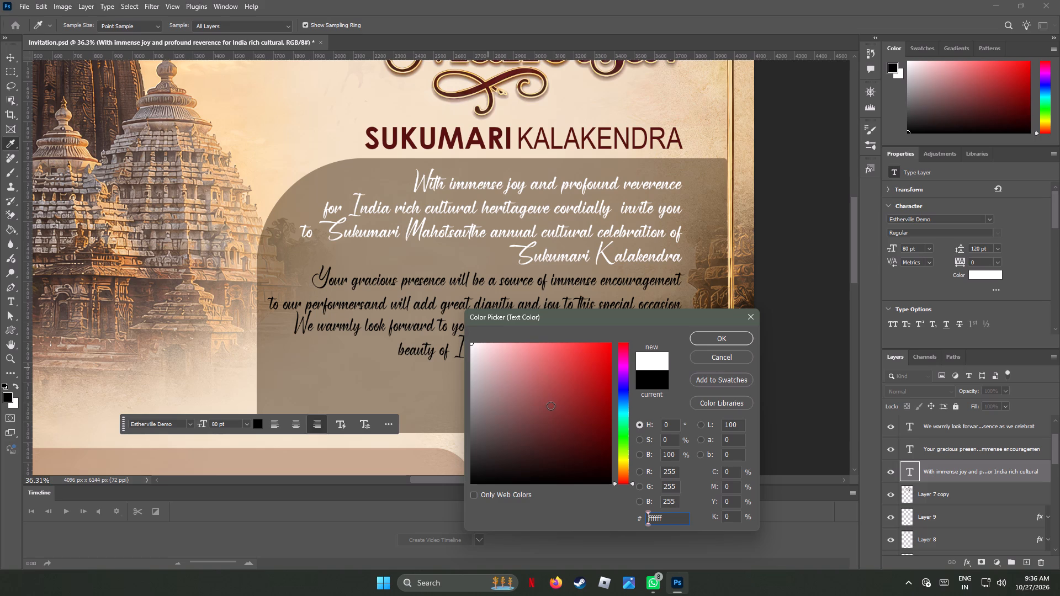
{"action": "left_click", "coordinate": [719, 337]}
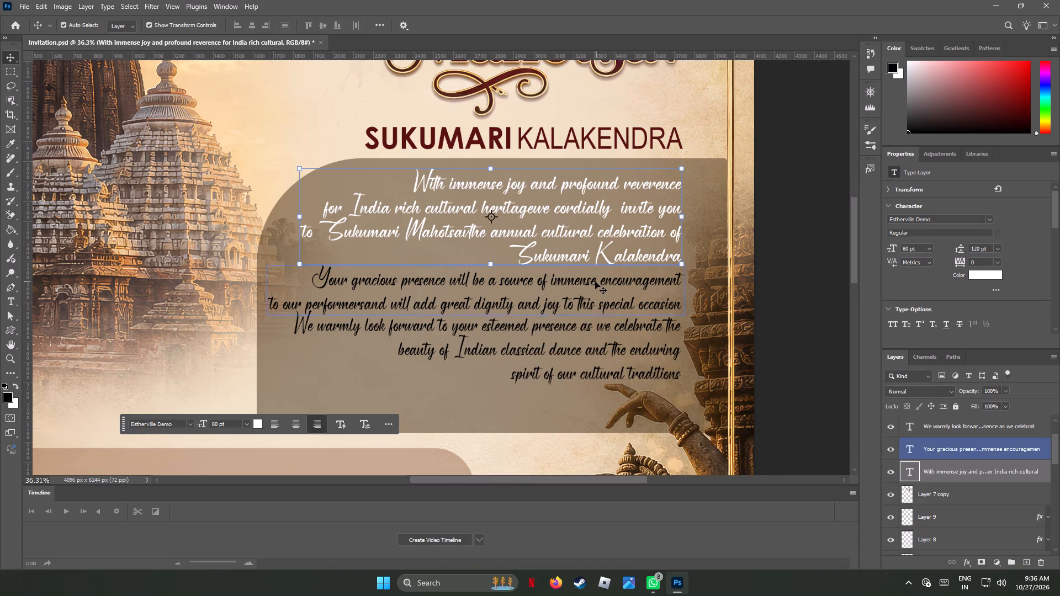
Set the text colour of the second paragraph, "Your gracious presence", to white (ffffff).
{"action": "left_click", "coordinate": [595, 281]}
{"action": "left_click", "coordinate": [989, 274]}
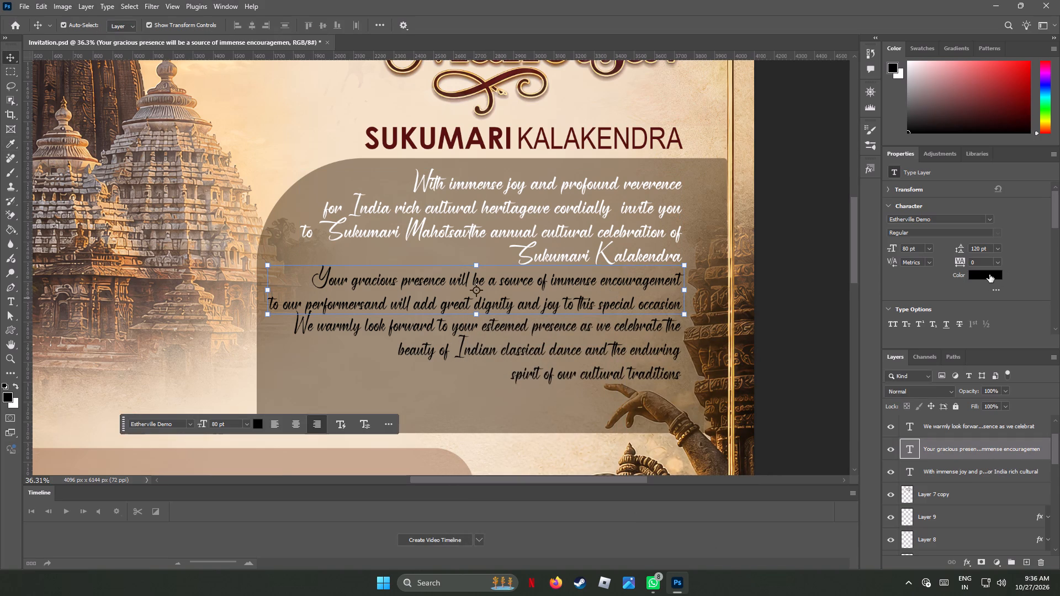
{"action": "left_click_drag", "start_coordinate": [524, 407], "coordinate": [398, 305]}
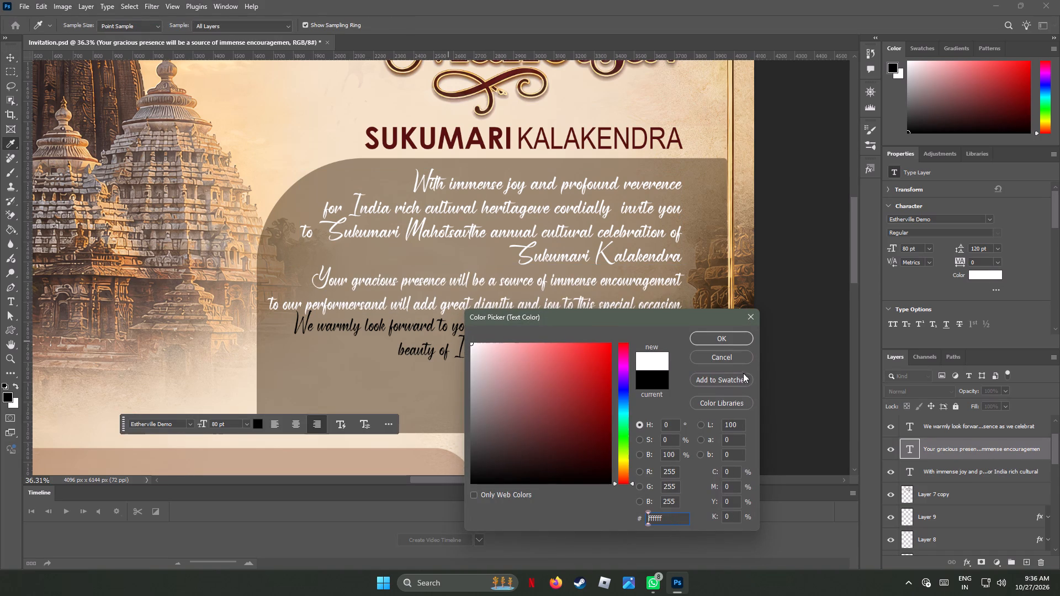
{"action": "left_click", "coordinate": [737, 336]}
Pick white (ffffff) as the text colour of the third paragraph, "We warmly look forward".
{"action": "left_click", "coordinate": [554, 352]}
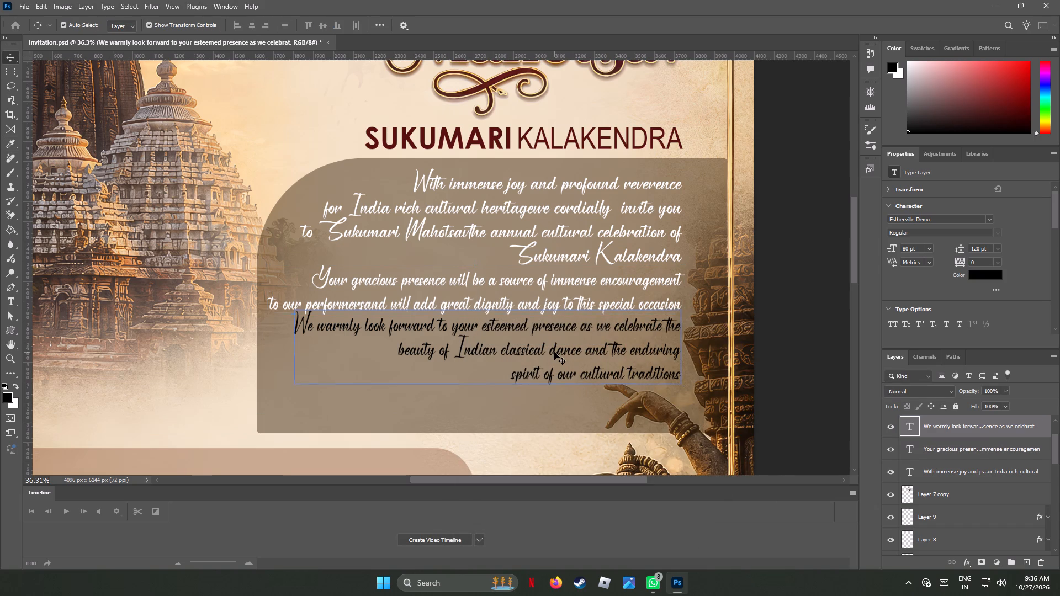
{"action": "left_click", "coordinate": [990, 274]}
{"action": "left_click_drag", "start_coordinate": [577, 397], "coordinate": [447, 331]}
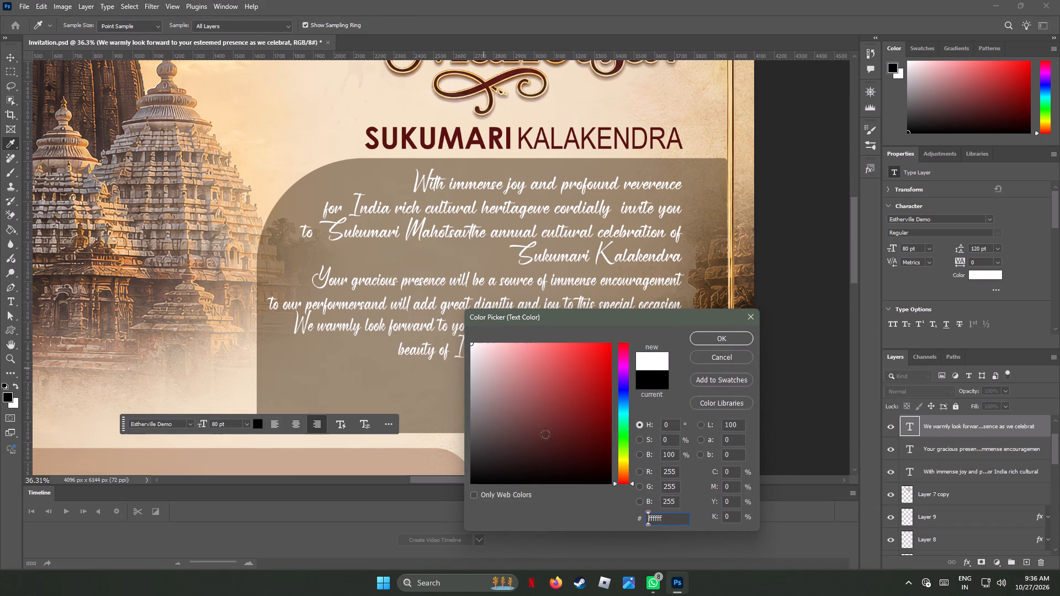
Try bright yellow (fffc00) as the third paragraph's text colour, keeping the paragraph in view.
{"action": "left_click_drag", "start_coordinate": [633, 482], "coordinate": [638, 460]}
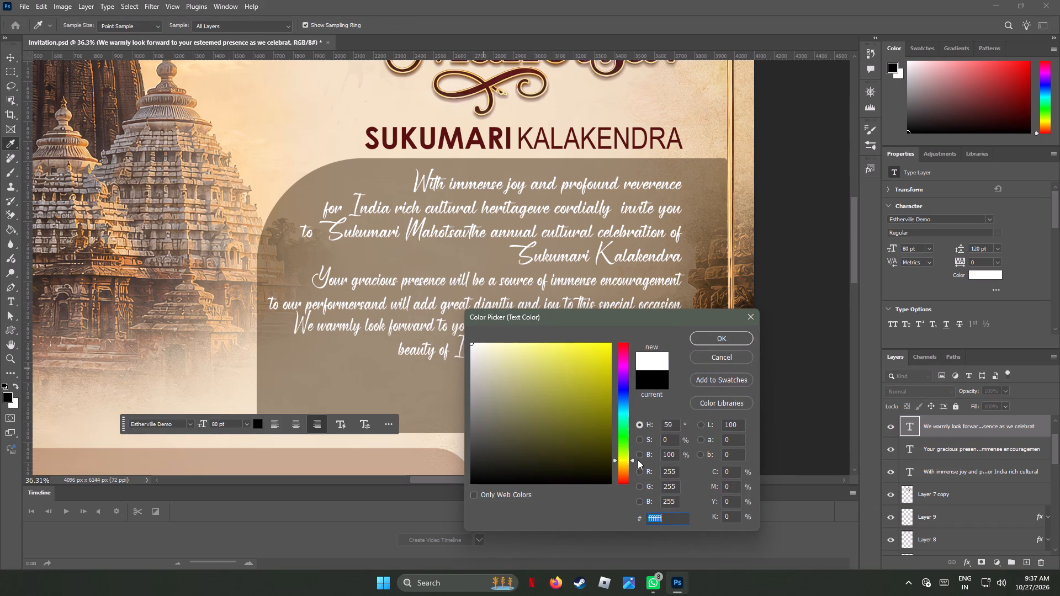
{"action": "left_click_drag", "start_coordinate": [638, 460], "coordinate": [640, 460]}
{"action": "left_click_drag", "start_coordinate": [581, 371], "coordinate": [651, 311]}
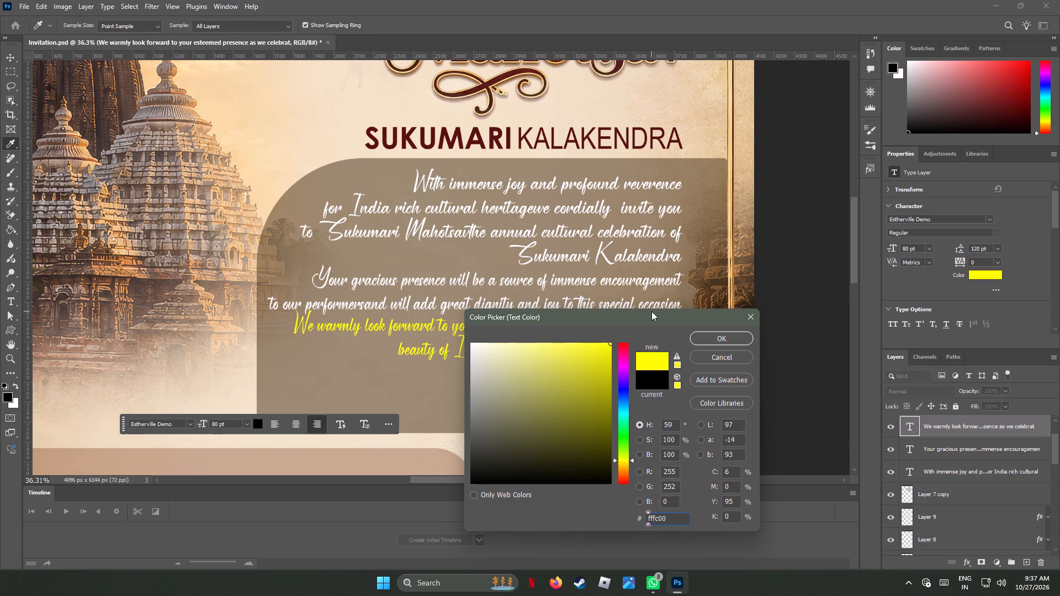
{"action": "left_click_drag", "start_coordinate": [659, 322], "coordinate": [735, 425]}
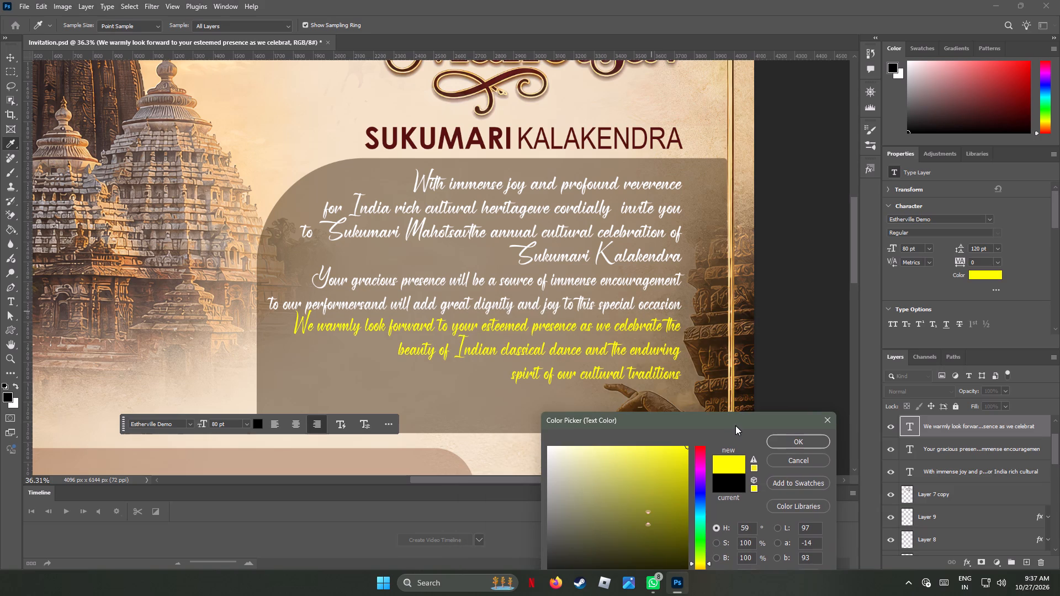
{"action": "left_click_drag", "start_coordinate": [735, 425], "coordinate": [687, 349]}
Set the third paragraph's text colour to white and apply it.
{"action": "left_click_drag", "start_coordinate": [536, 404], "coordinate": [458, 348]}
{"action": "left_click", "coordinate": [757, 365]}
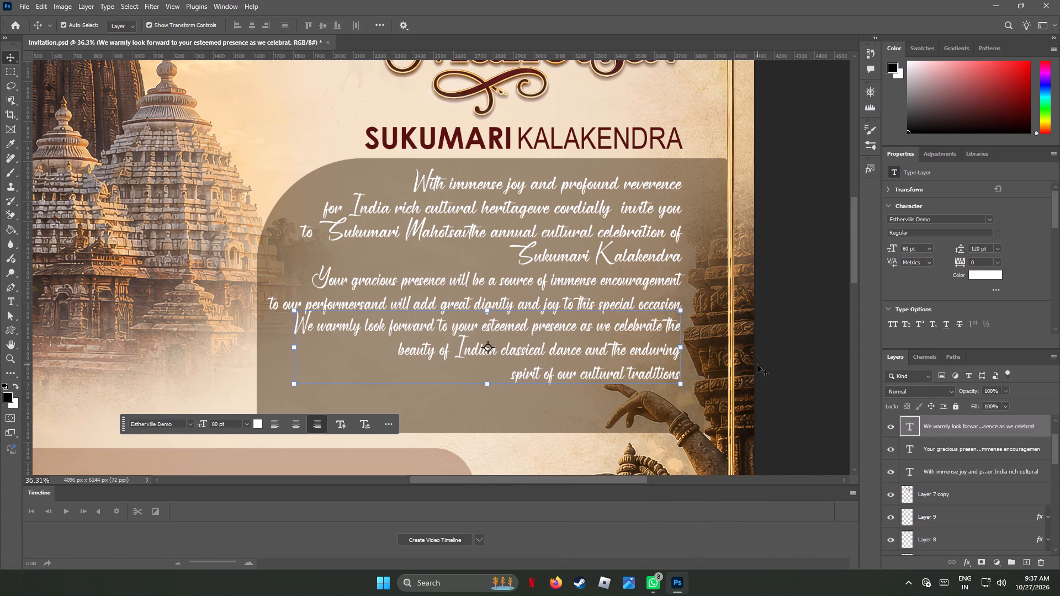
{"action": "left_click", "coordinate": [6, 51]}
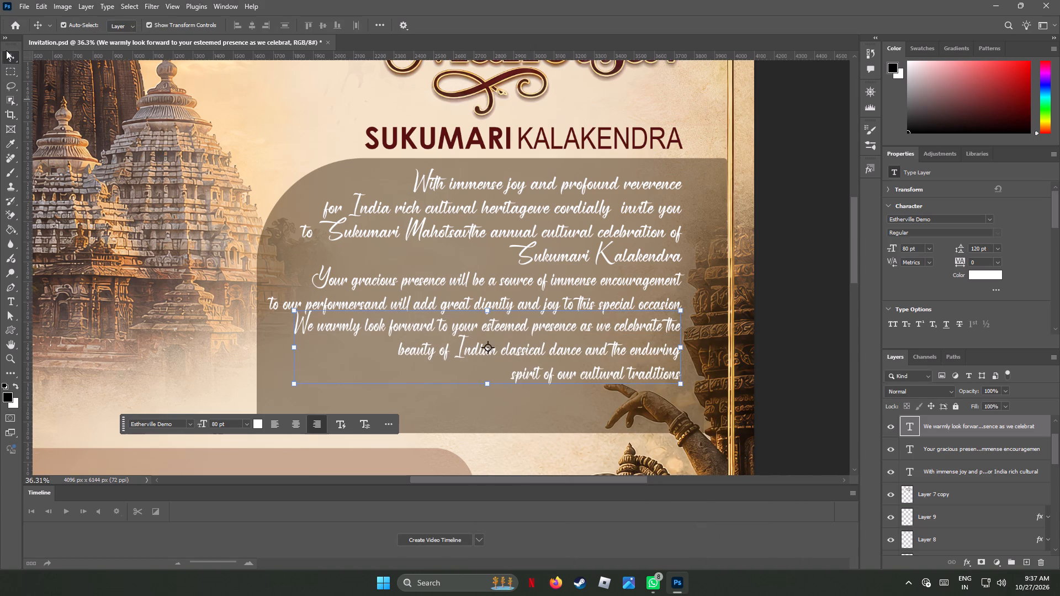
Shorten the translucent panel behind the paragraphs from its bottom edge to about 1178 px high, keeping its width.
{"action": "left_click", "coordinate": [8, 60]}
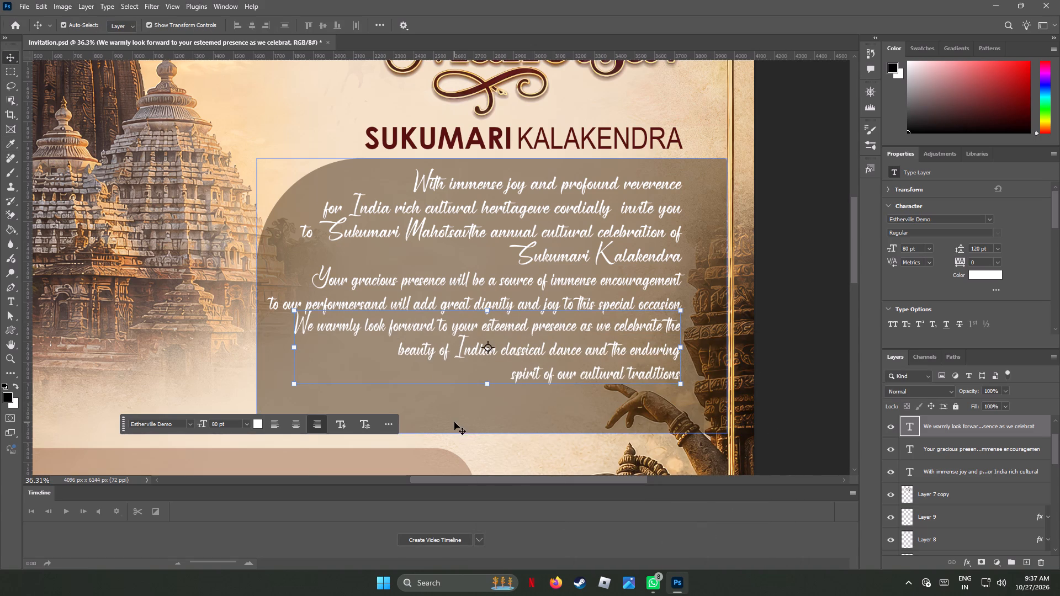
{"action": "left_click", "coordinate": [462, 421]}
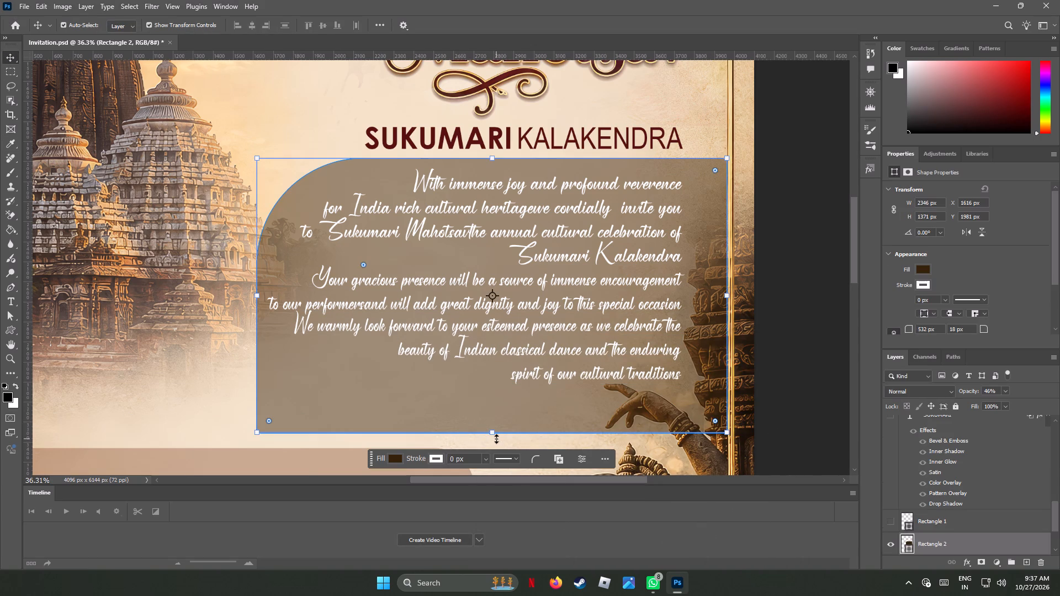
{"action": "left_click_drag", "start_coordinate": [494, 433], "coordinate": [496, 412]}
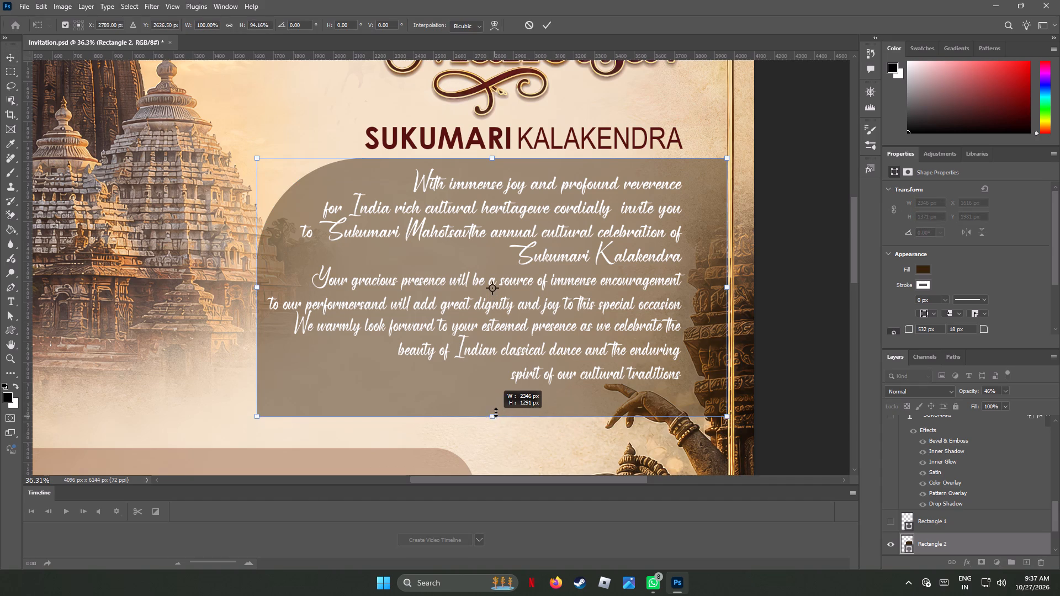
{"action": "left_click_drag", "start_coordinate": [496, 412], "coordinate": [502, 395]}
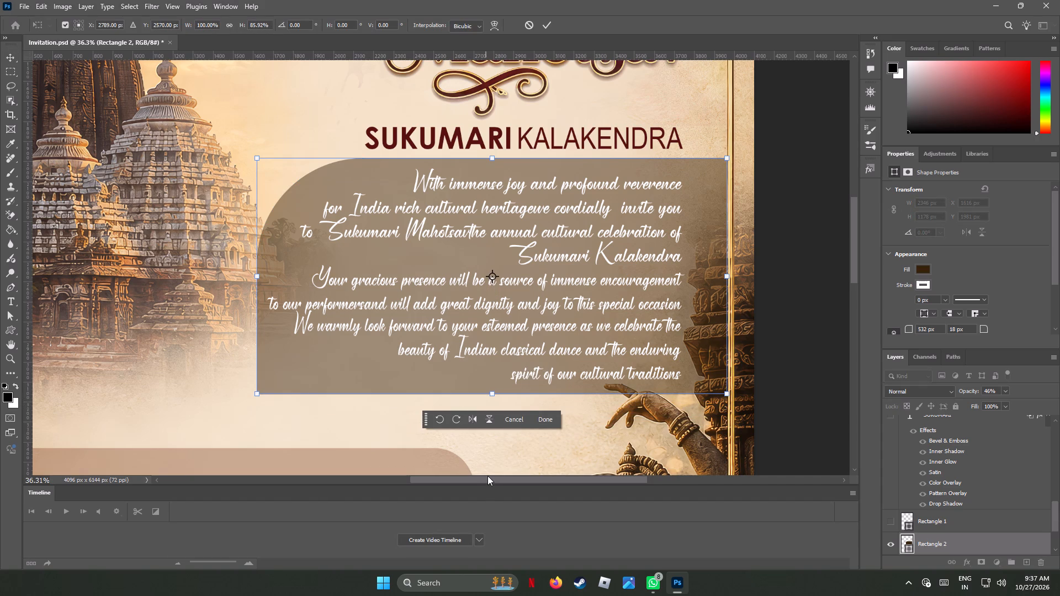
{"action": "left_click", "coordinate": [821, 276]}
Save the invitation file, applying the pending resize of the panel.
{"action": "scroll", "coordinate": [819, 276], "scroll_direction": "down", "scroll_amount": 8, "text": "alt"}
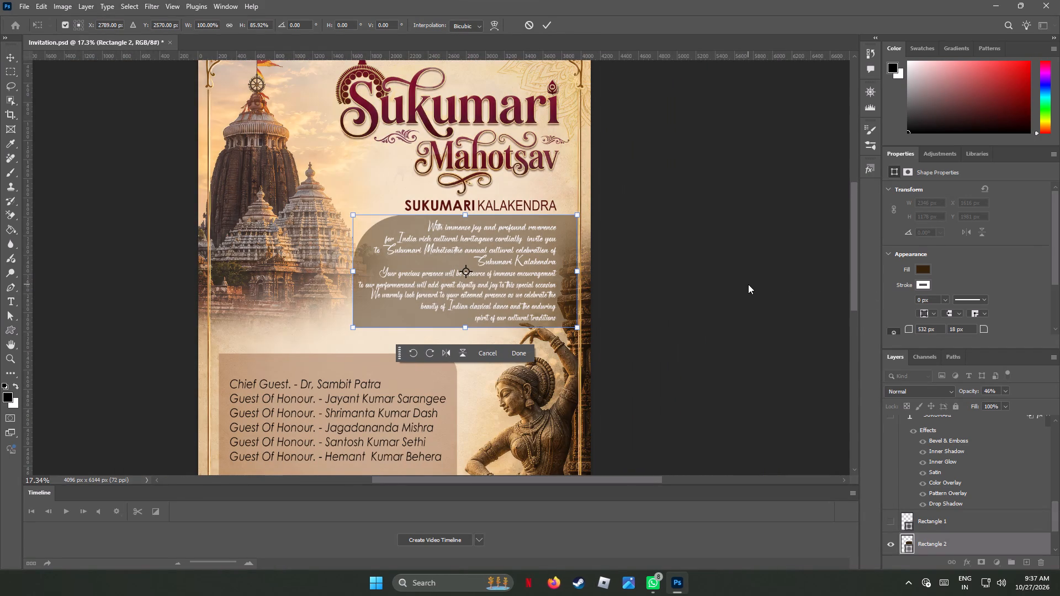
{"action": "scroll", "coordinate": [748, 284], "scroll_direction": "down", "scroll_amount": 6}
{"action": "scroll", "coordinate": [672, 258], "scroll_direction": "down", "scroll_amount": 3}
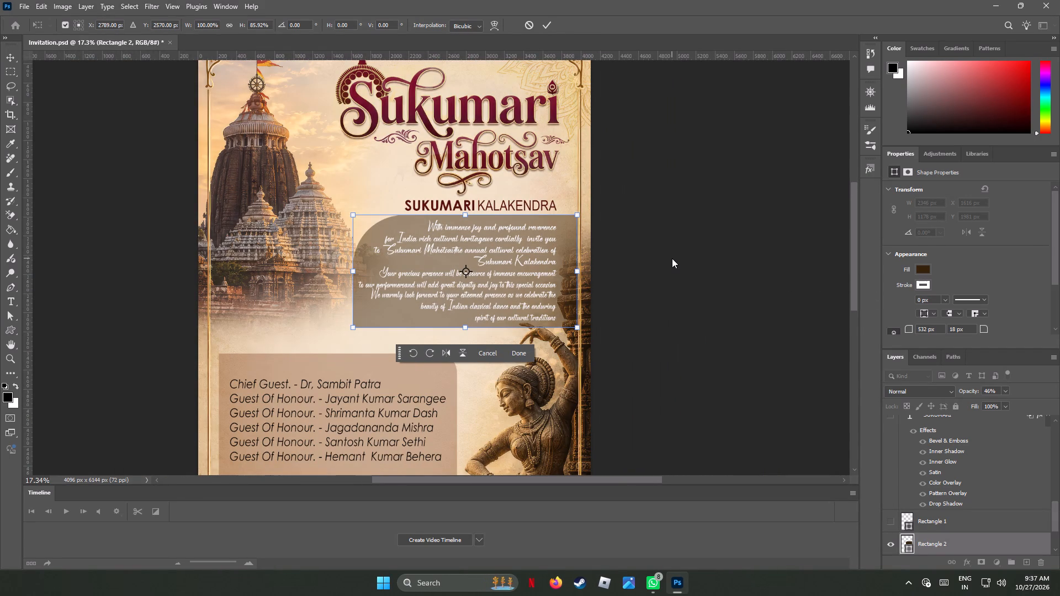
{"action": "left_click_drag", "start_coordinate": [854, 262], "coordinate": [855, 273]}
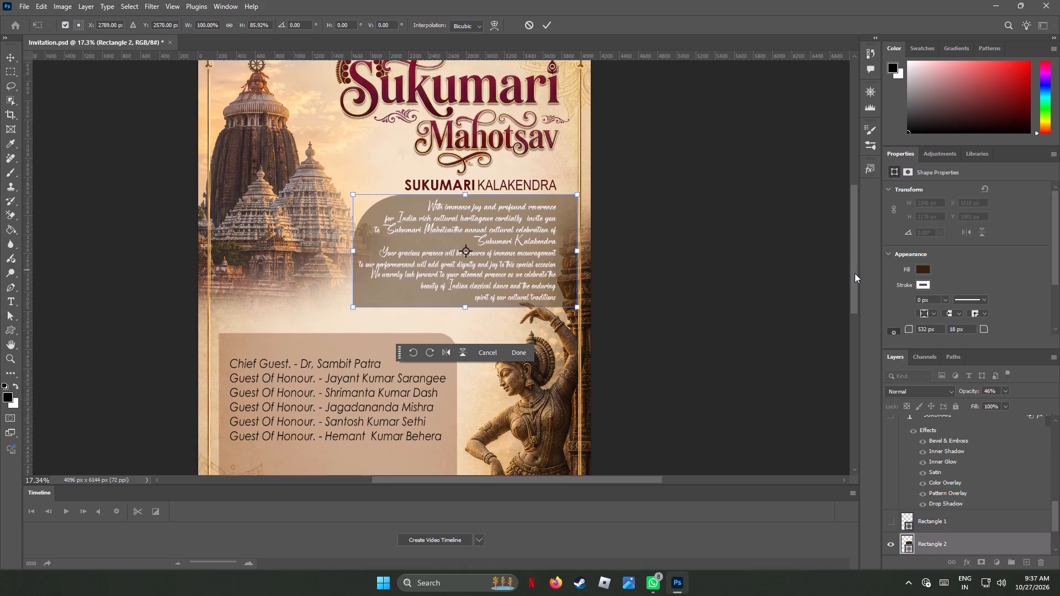
{"action": "left_click_drag", "start_coordinate": [855, 273], "coordinate": [862, 295]}
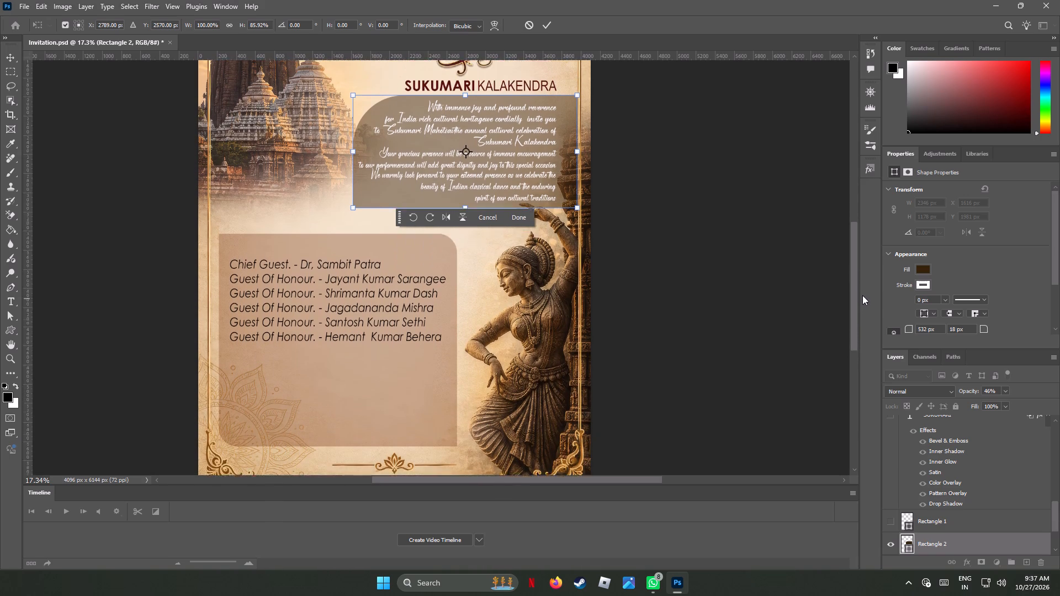
{"action": "left_click_drag", "start_coordinate": [862, 295], "coordinate": [863, 262]}
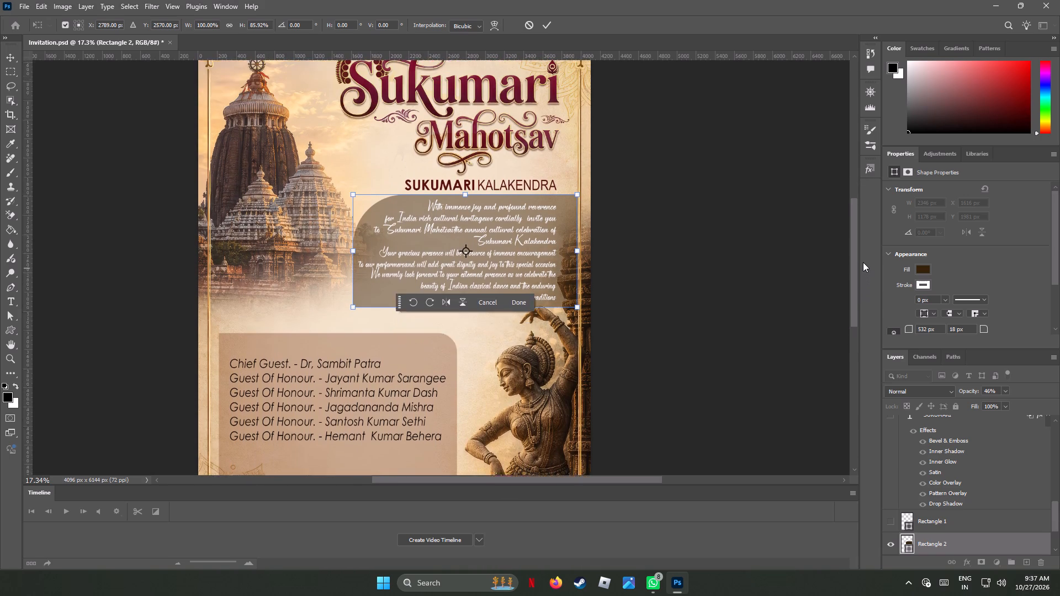
{"action": "left_click_drag", "start_coordinate": [863, 262], "coordinate": [862, 252]}
{"action": "key", "text": "ctrl+s"}
{"action": "key", "text": "ctrl+s"}
{"action": "key", "text": "ctrl+s"}
{"action": "key", "text": "ctrl+s"}
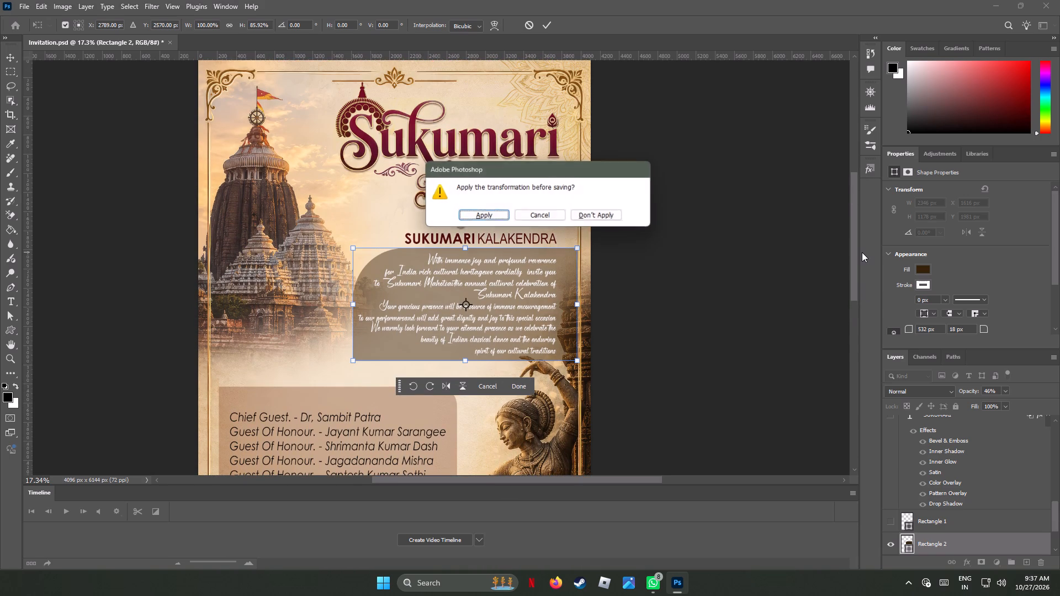
{"action": "left_click", "coordinate": [491, 217]}
{"action": "left_click", "coordinate": [711, 286]}
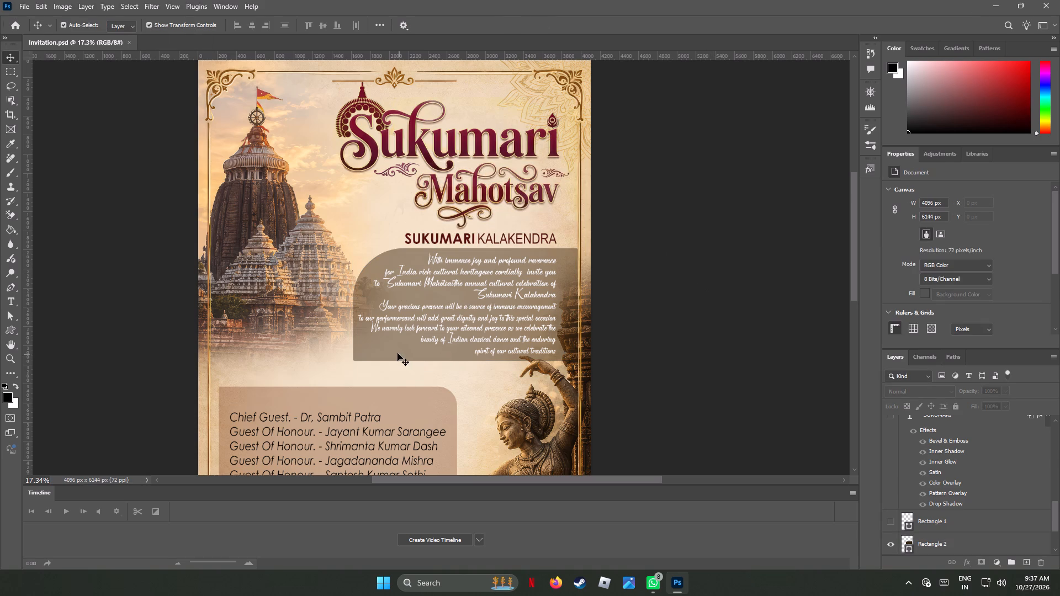
Raise the opacity of the panel layer Rectangle 2 to 69% in its blending options.
{"action": "left_click", "coordinate": [378, 355]}
{"action": "left_click", "coordinate": [357, 353]}
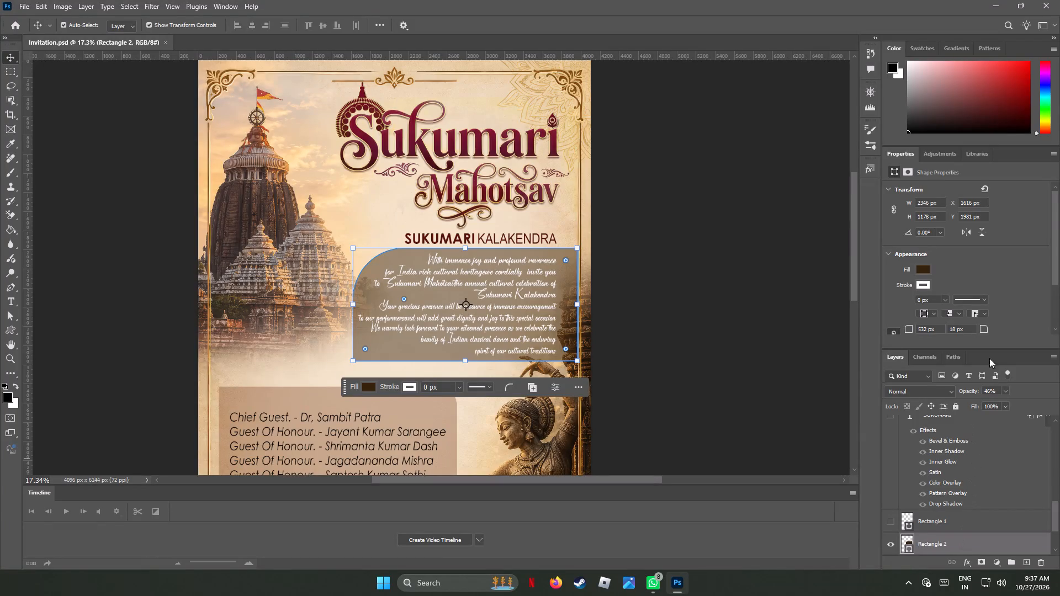
{"action": "scroll", "coordinate": [989, 503], "scroll_direction": "down", "scroll_amount": 3}
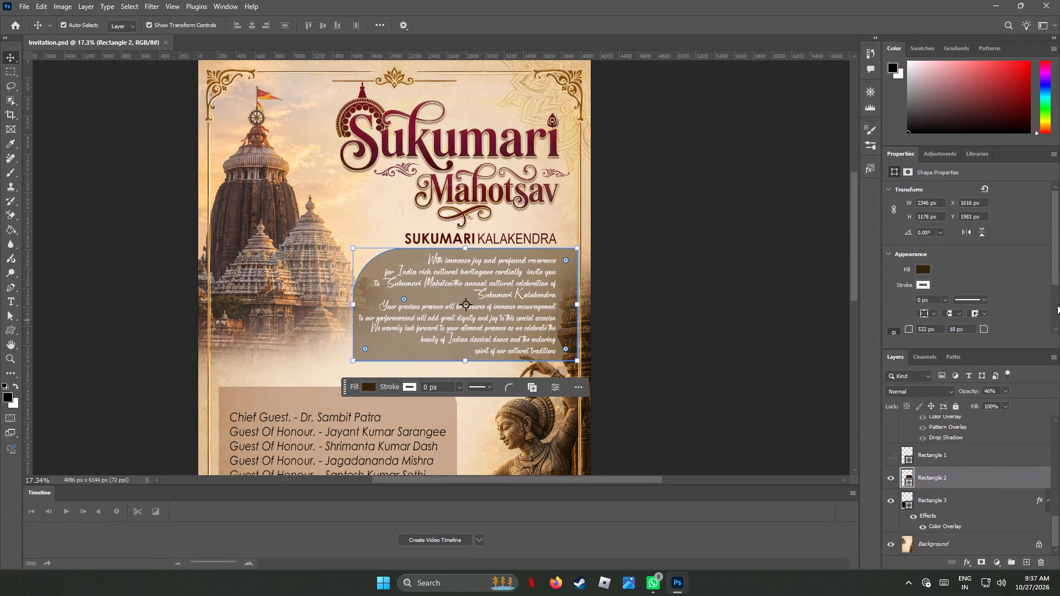
{"action": "left_click_drag", "start_coordinate": [1054, 265], "coordinate": [1059, 331]}
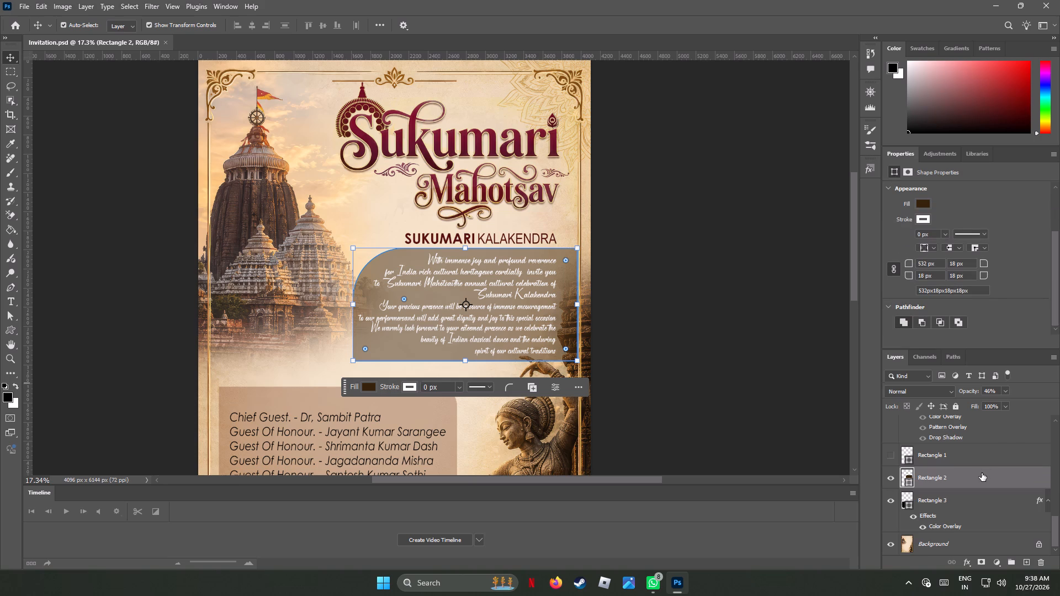
{"action": "right_click", "coordinate": [979, 475]}
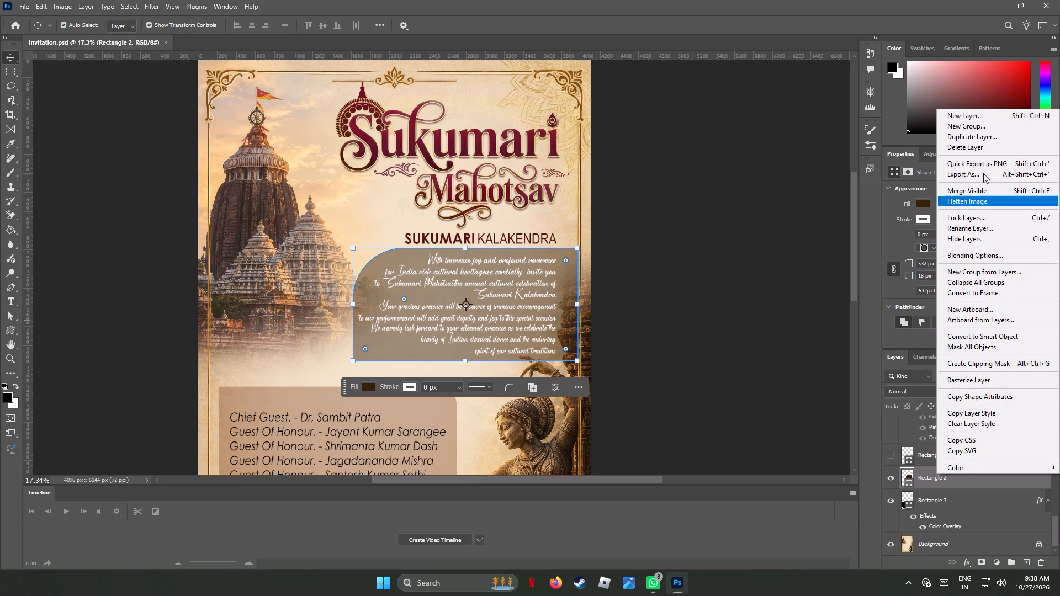
{"action": "left_click", "coordinate": [975, 255]}
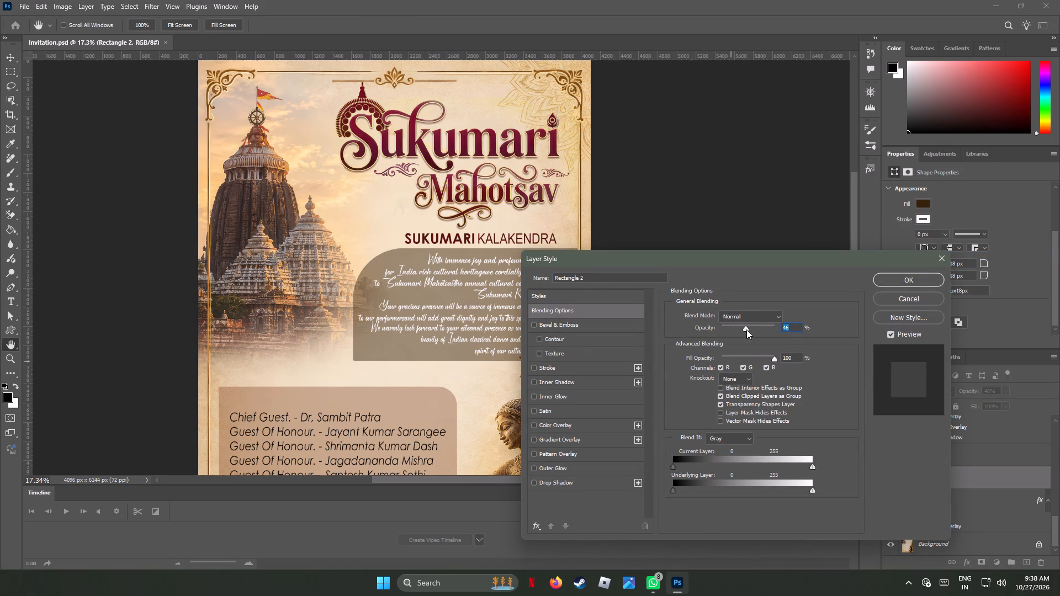
{"action": "left_click_drag", "start_coordinate": [746, 329], "coordinate": [764, 326]}
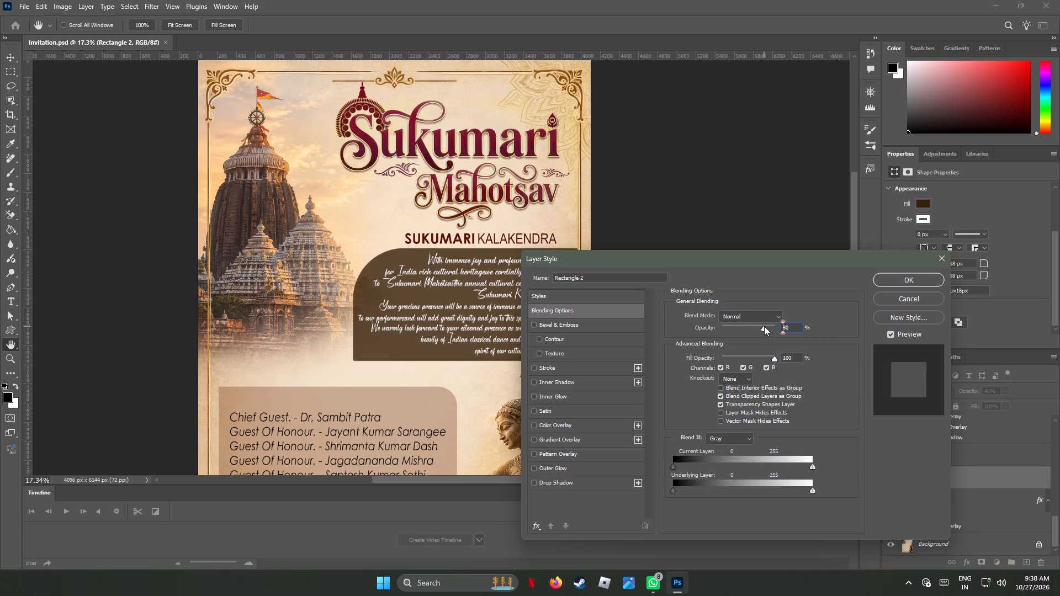
{"action": "left_click_drag", "start_coordinate": [764, 326], "coordinate": [760, 326]}
{"action": "left_click_drag", "start_coordinate": [760, 326], "coordinate": [760, 326]}
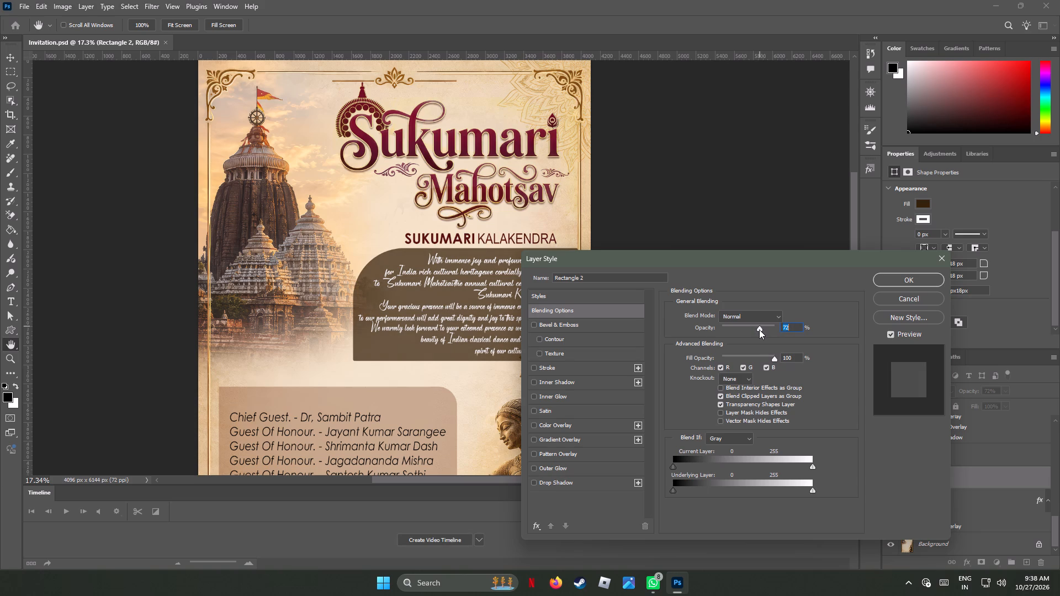
{"action": "left_click", "coordinate": [760, 330]}
{"action": "left_click", "coordinate": [889, 275]}
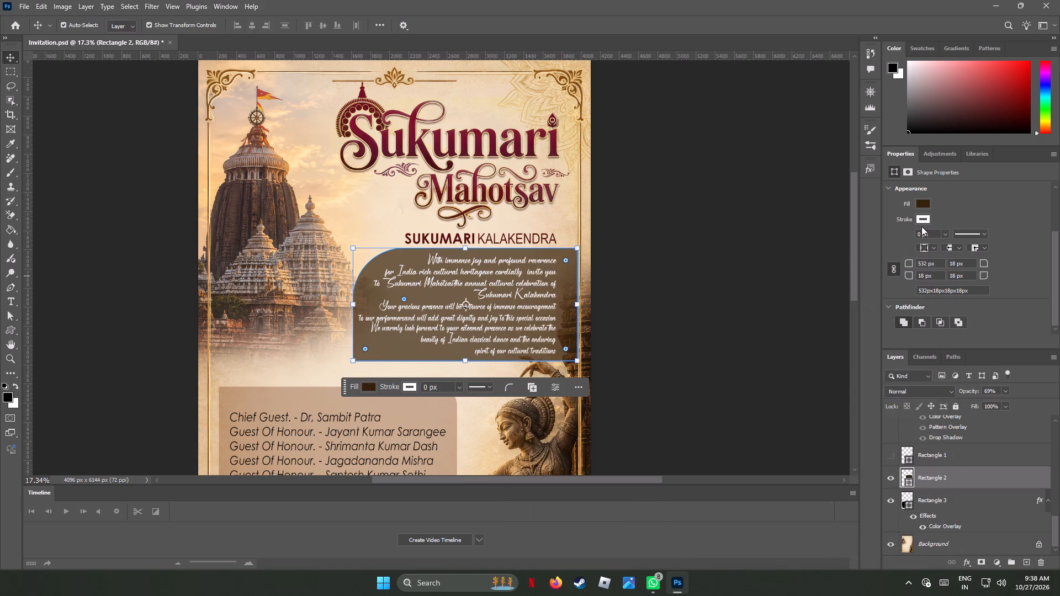
Set the panel's stroke colour to a dark brown from the recently used colours.
{"action": "left_click", "coordinate": [920, 217]}
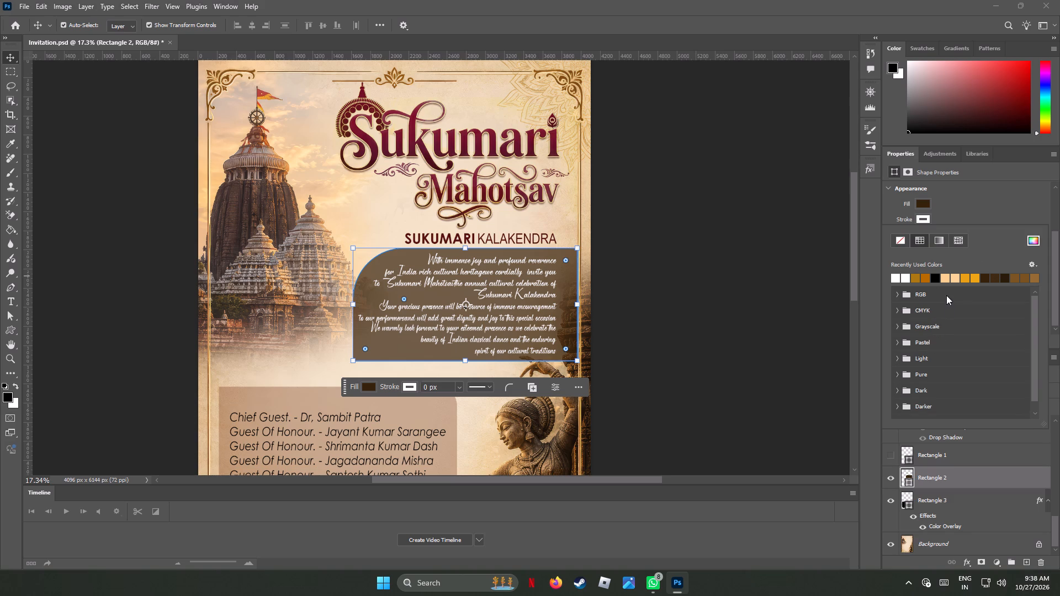
{"action": "left_click", "coordinate": [995, 278]}
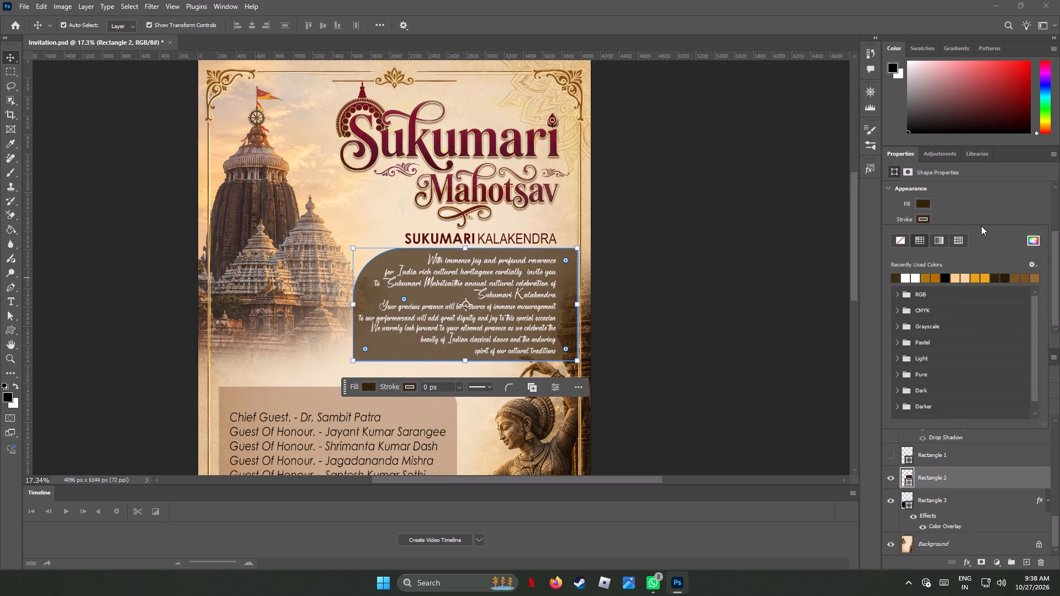
Set the panel's stroke width to 20 px.
{"action": "scroll", "coordinate": [981, 226], "scroll_direction": "up", "scroll_amount": 3}
{"action": "left_click_drag", "start_coordinate": [1058, 251], "coordinate": [1052, 213]}
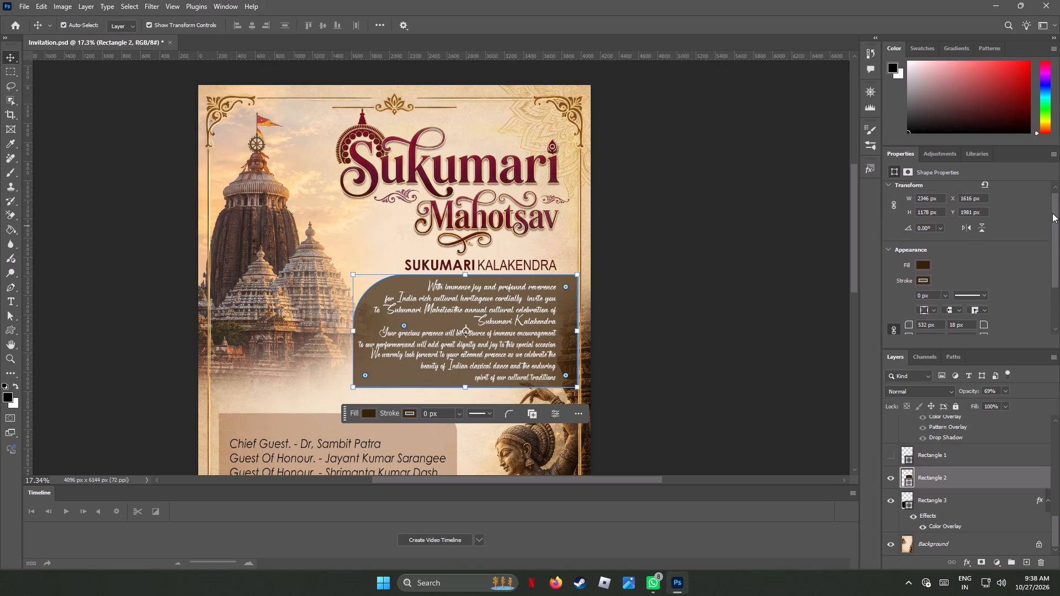
{"action": "left_click_drag", "start_coordinate": [1052, 213], "coordinate": [1052, 221]}
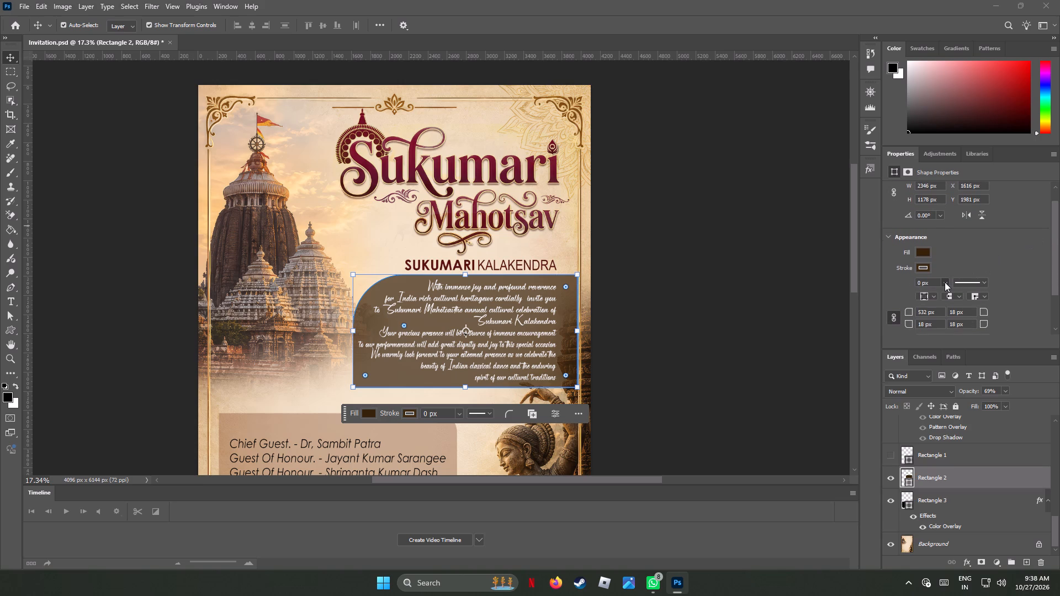
{"action": "left_click", "coordinate": [945, 282]}
{"action": "left_click_drag", "start_coordinate": [945, 294], "coordinate": [954, 295]}
{"action": "left_click_drag", "start_coordinate": [954, 295], "coordinate": [956, 292]}
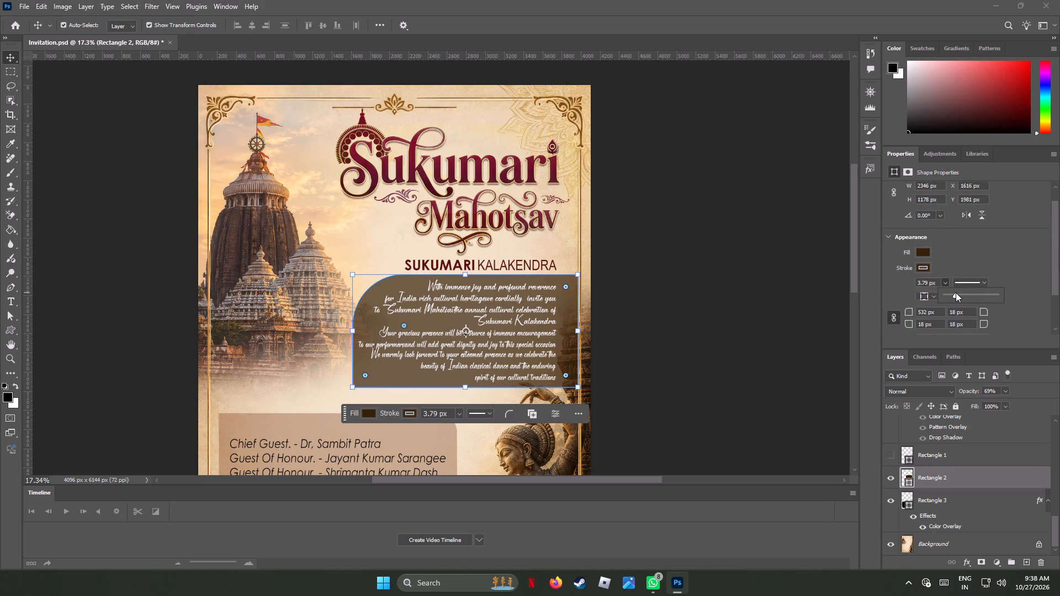
{"action": "left_click_drag", "start_coordinate": [956, 292], "coordinate": [955, 294]}
{"action": "left_click_drag", "start_coordinate": [955, 294], "coordinate": [966, 294]}
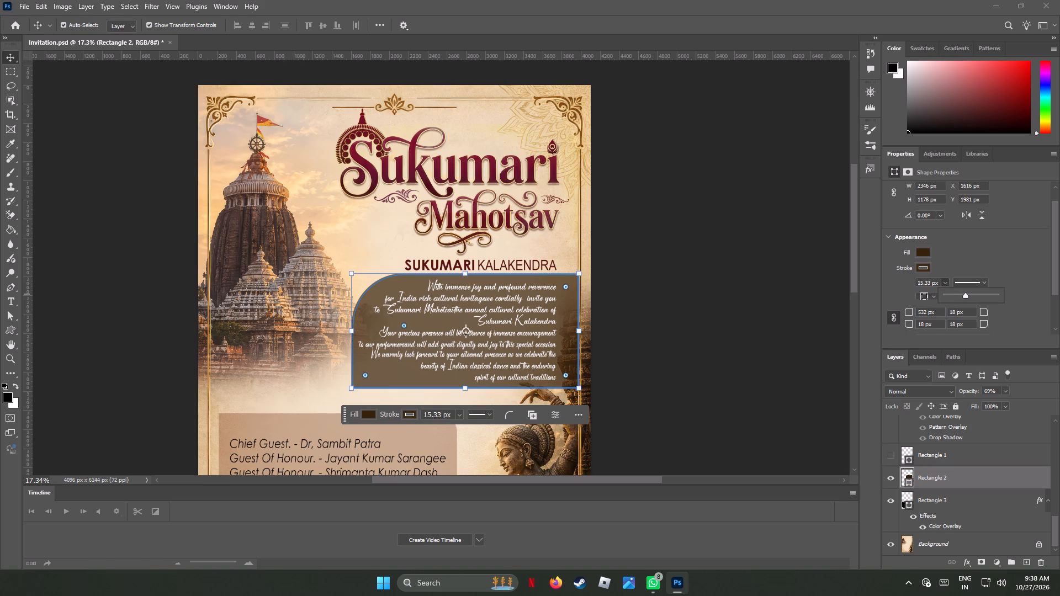
{"action": "left_click_drag", "start_coordinate": [916, 283], "coordinate": [993, 277]}
{"action": "key", "text": "2"}
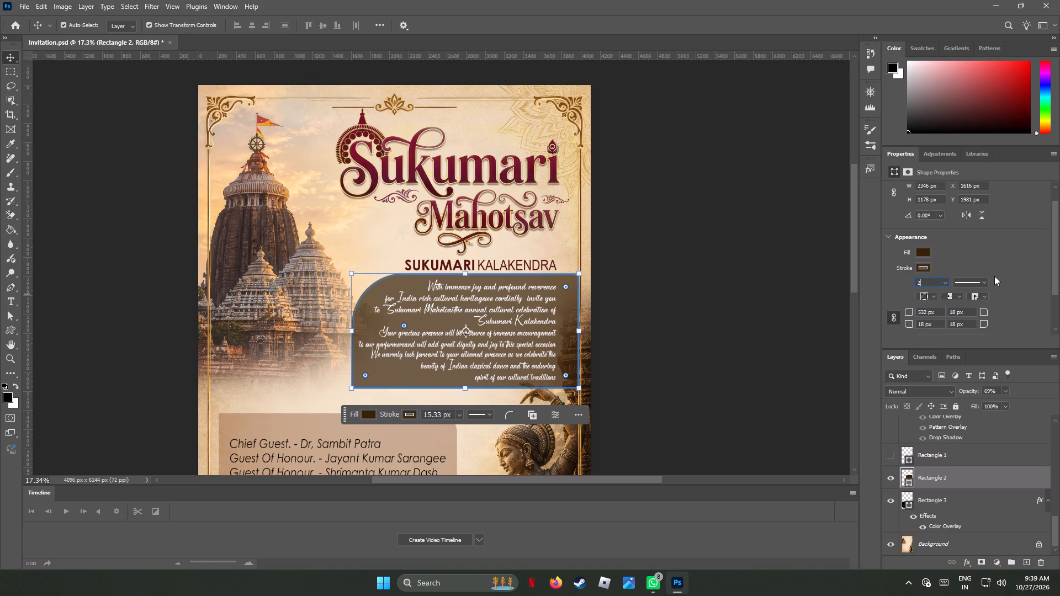
{"action": "key", "text": "0"}
{"action": "left_click", "coordinate": [1018, 256]}
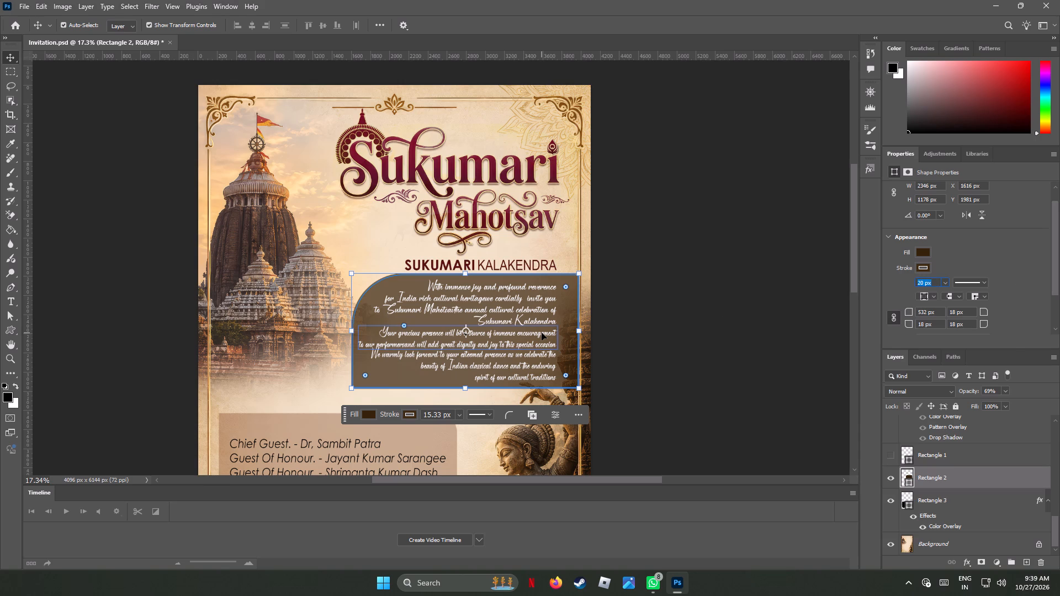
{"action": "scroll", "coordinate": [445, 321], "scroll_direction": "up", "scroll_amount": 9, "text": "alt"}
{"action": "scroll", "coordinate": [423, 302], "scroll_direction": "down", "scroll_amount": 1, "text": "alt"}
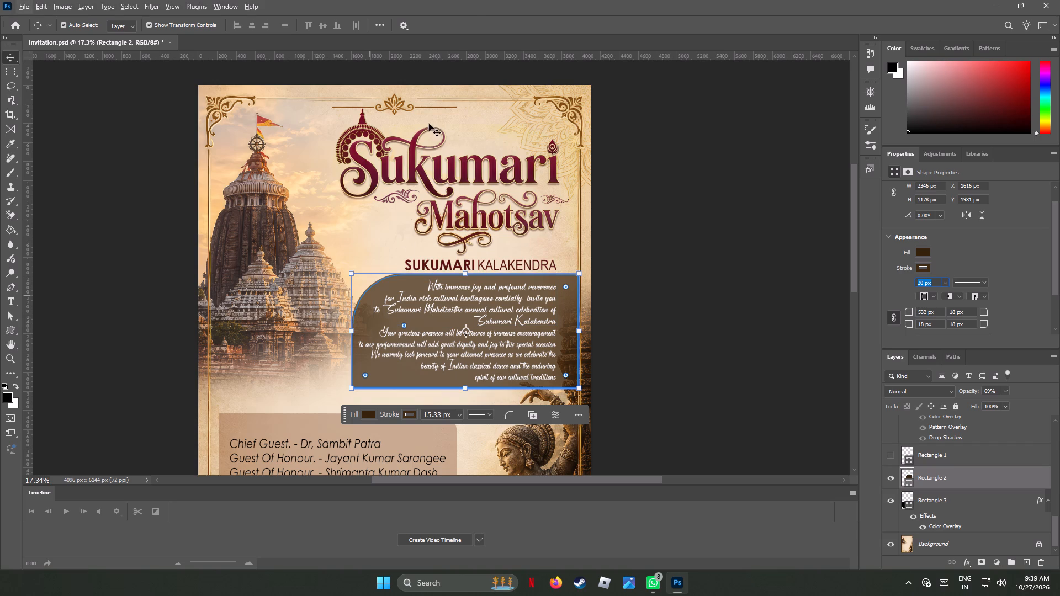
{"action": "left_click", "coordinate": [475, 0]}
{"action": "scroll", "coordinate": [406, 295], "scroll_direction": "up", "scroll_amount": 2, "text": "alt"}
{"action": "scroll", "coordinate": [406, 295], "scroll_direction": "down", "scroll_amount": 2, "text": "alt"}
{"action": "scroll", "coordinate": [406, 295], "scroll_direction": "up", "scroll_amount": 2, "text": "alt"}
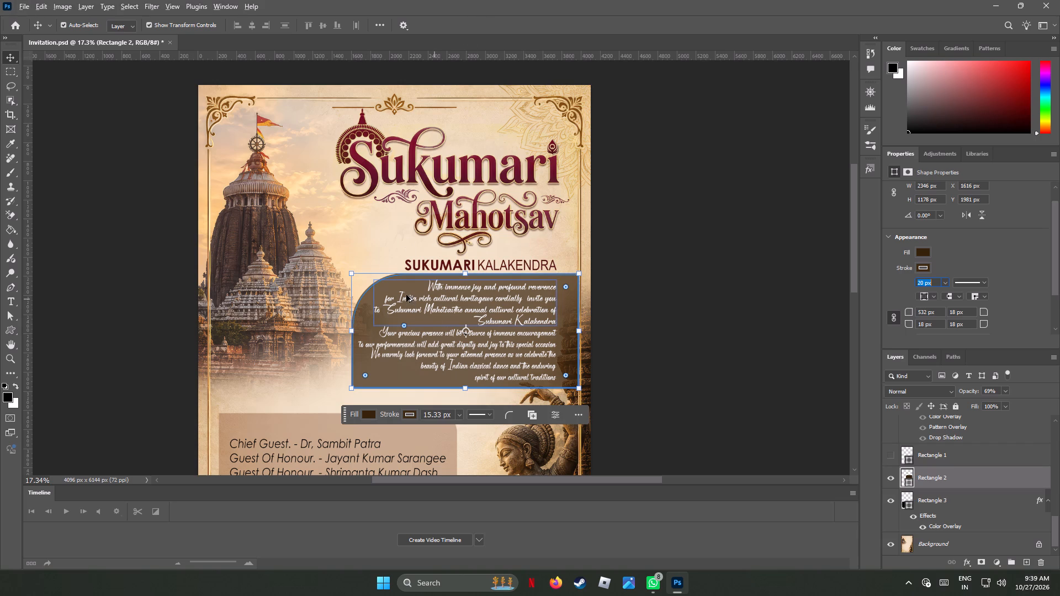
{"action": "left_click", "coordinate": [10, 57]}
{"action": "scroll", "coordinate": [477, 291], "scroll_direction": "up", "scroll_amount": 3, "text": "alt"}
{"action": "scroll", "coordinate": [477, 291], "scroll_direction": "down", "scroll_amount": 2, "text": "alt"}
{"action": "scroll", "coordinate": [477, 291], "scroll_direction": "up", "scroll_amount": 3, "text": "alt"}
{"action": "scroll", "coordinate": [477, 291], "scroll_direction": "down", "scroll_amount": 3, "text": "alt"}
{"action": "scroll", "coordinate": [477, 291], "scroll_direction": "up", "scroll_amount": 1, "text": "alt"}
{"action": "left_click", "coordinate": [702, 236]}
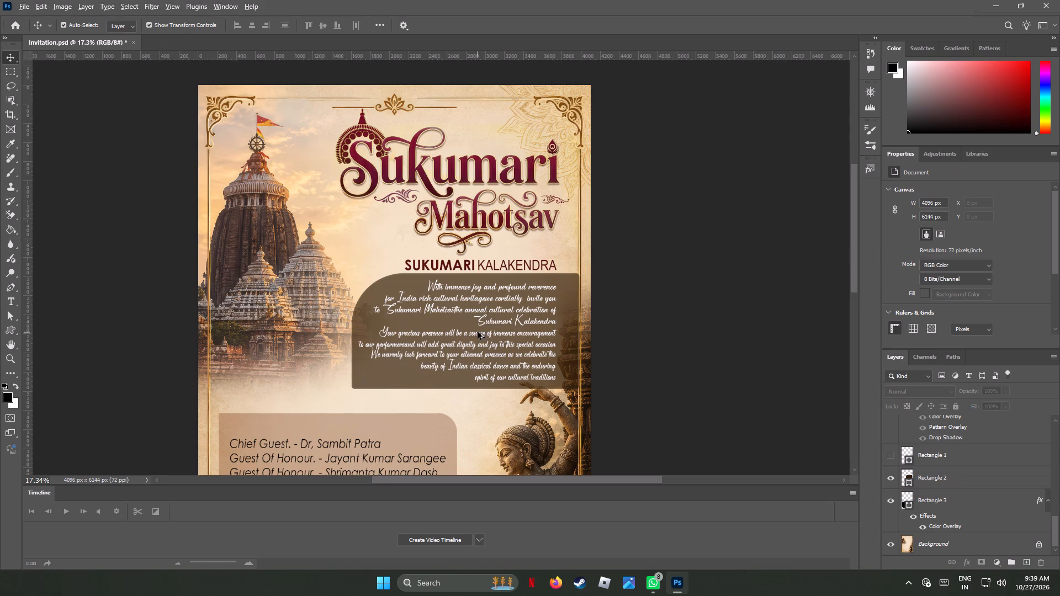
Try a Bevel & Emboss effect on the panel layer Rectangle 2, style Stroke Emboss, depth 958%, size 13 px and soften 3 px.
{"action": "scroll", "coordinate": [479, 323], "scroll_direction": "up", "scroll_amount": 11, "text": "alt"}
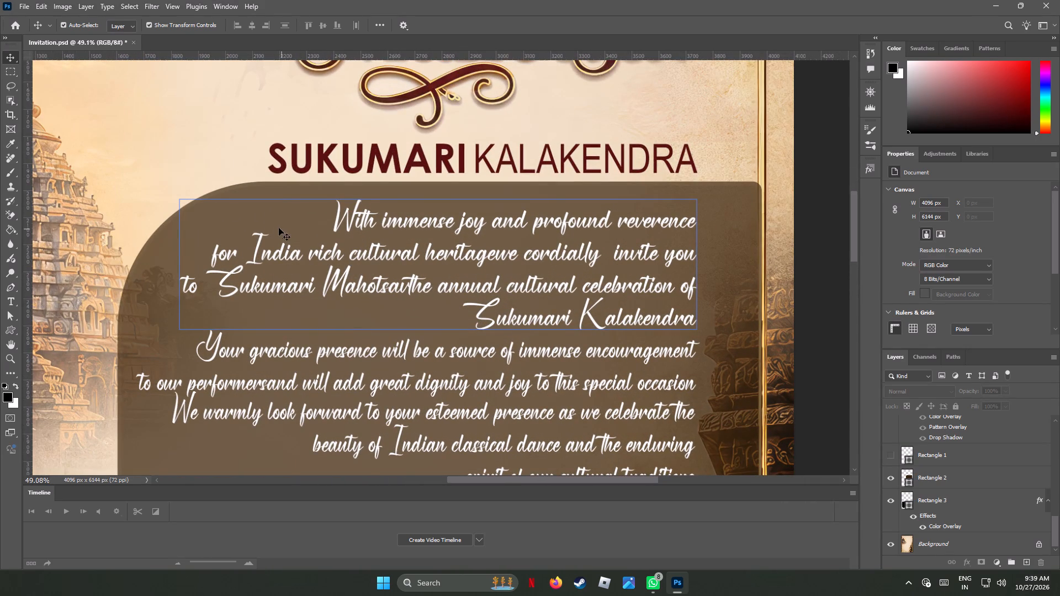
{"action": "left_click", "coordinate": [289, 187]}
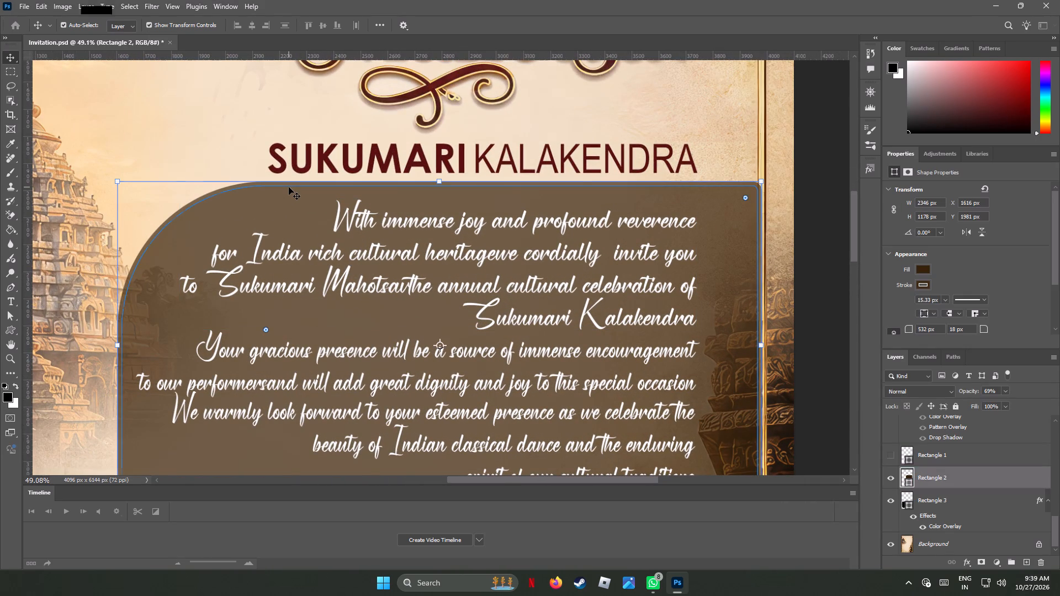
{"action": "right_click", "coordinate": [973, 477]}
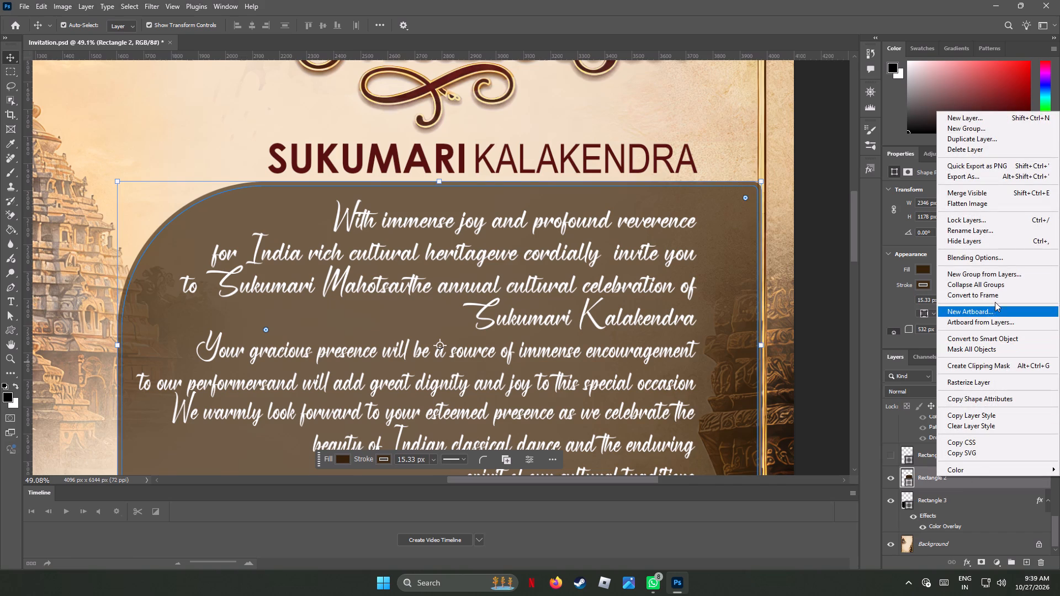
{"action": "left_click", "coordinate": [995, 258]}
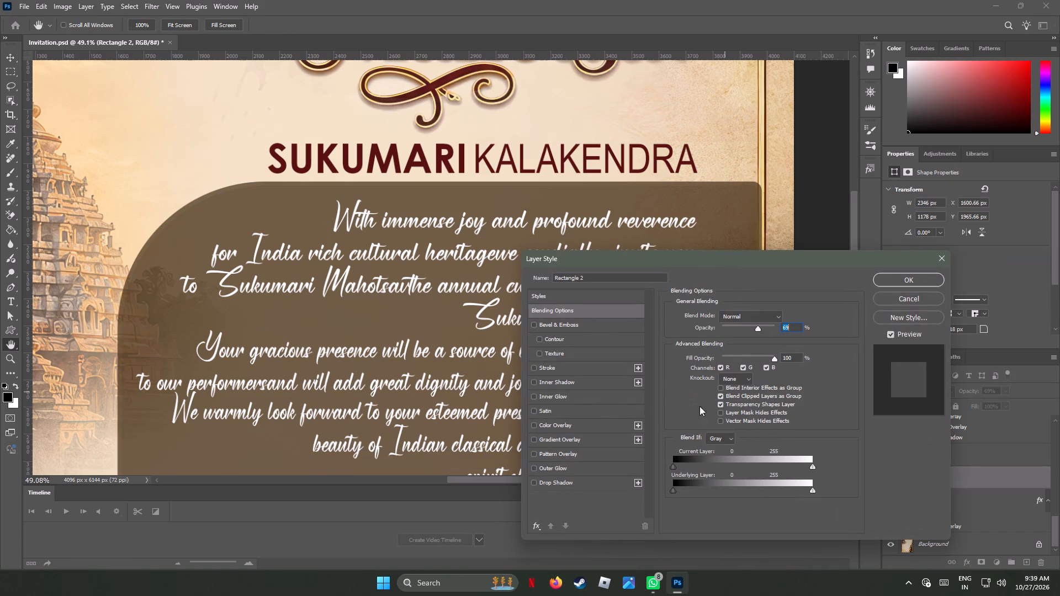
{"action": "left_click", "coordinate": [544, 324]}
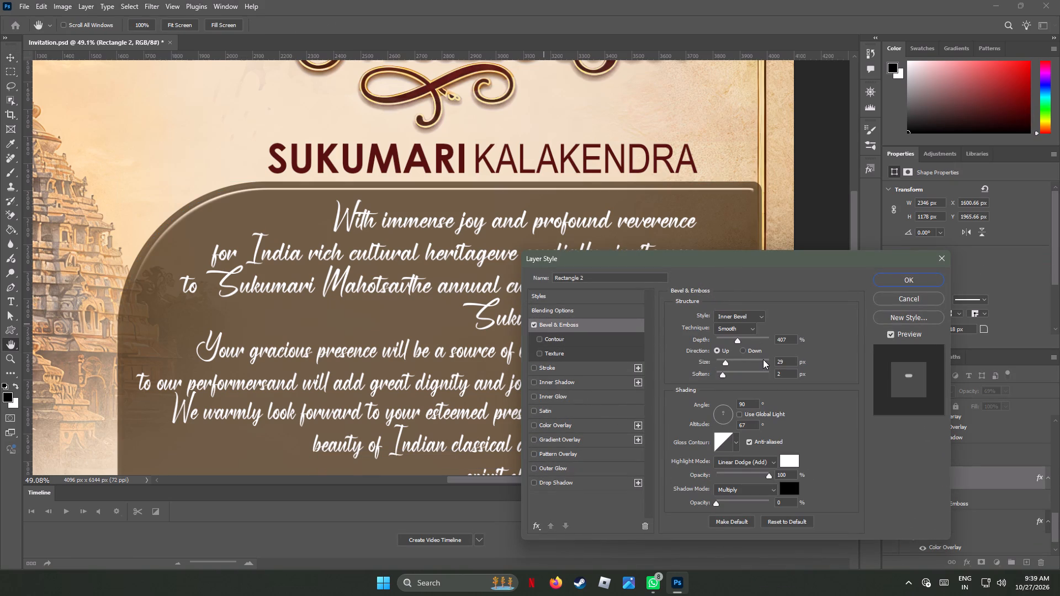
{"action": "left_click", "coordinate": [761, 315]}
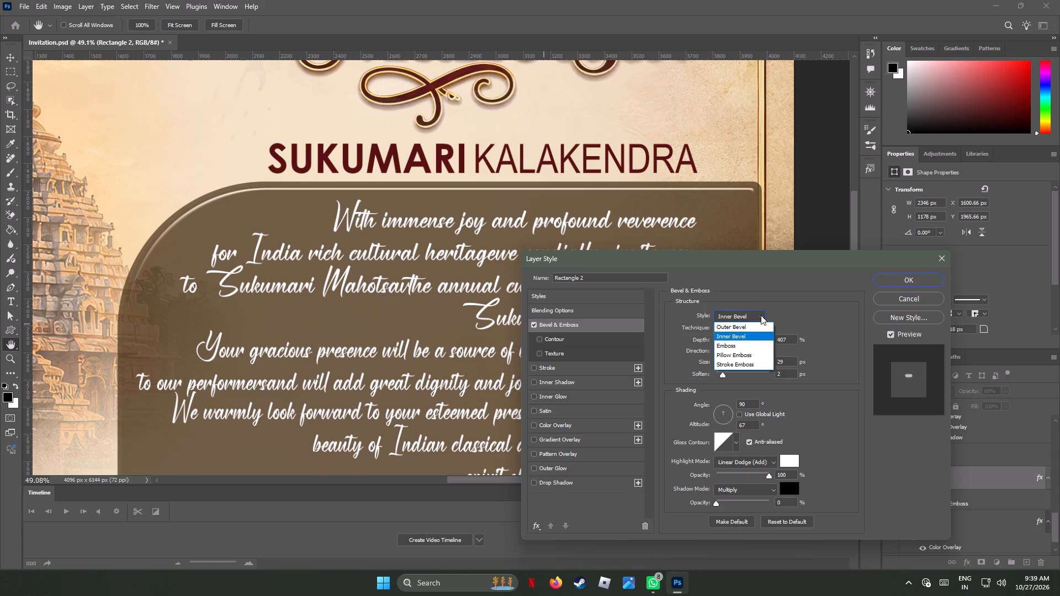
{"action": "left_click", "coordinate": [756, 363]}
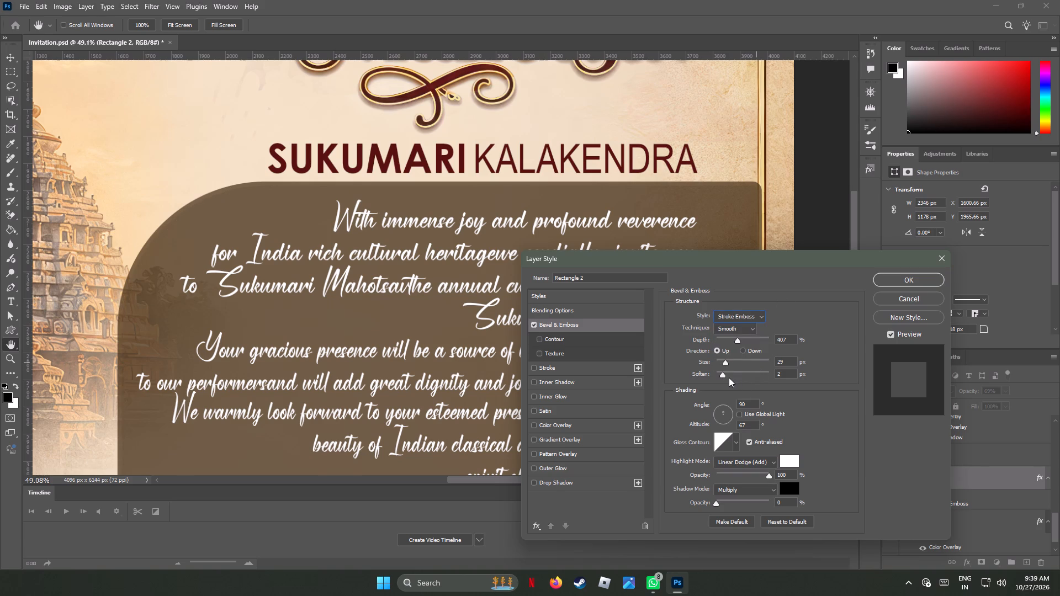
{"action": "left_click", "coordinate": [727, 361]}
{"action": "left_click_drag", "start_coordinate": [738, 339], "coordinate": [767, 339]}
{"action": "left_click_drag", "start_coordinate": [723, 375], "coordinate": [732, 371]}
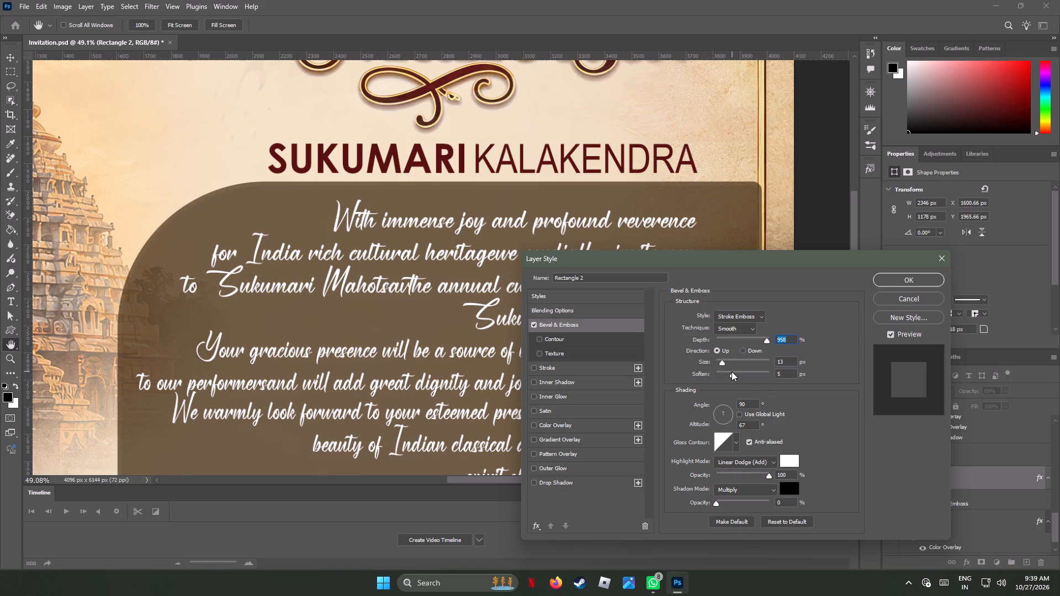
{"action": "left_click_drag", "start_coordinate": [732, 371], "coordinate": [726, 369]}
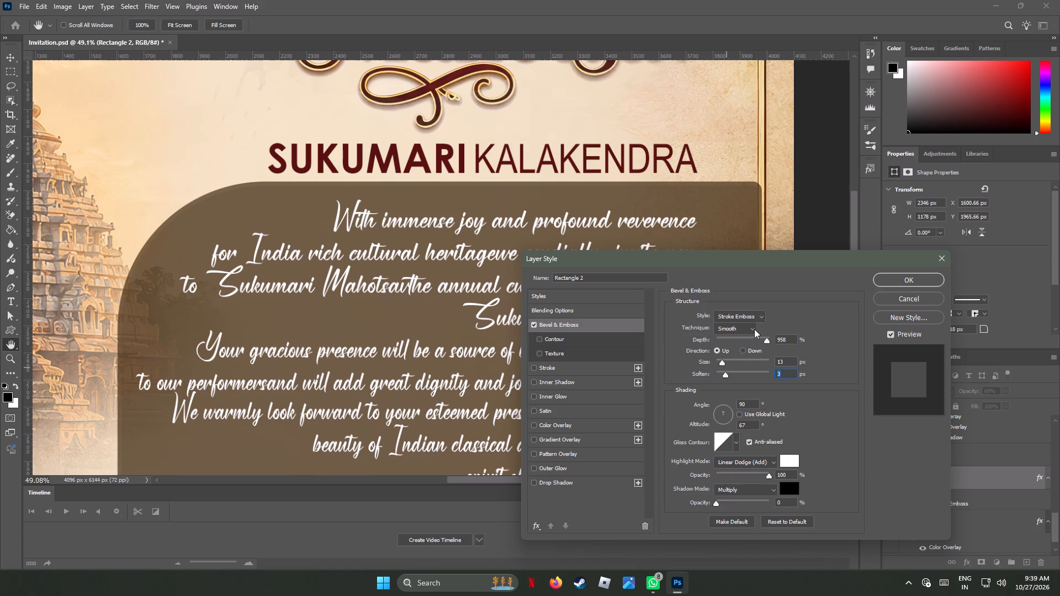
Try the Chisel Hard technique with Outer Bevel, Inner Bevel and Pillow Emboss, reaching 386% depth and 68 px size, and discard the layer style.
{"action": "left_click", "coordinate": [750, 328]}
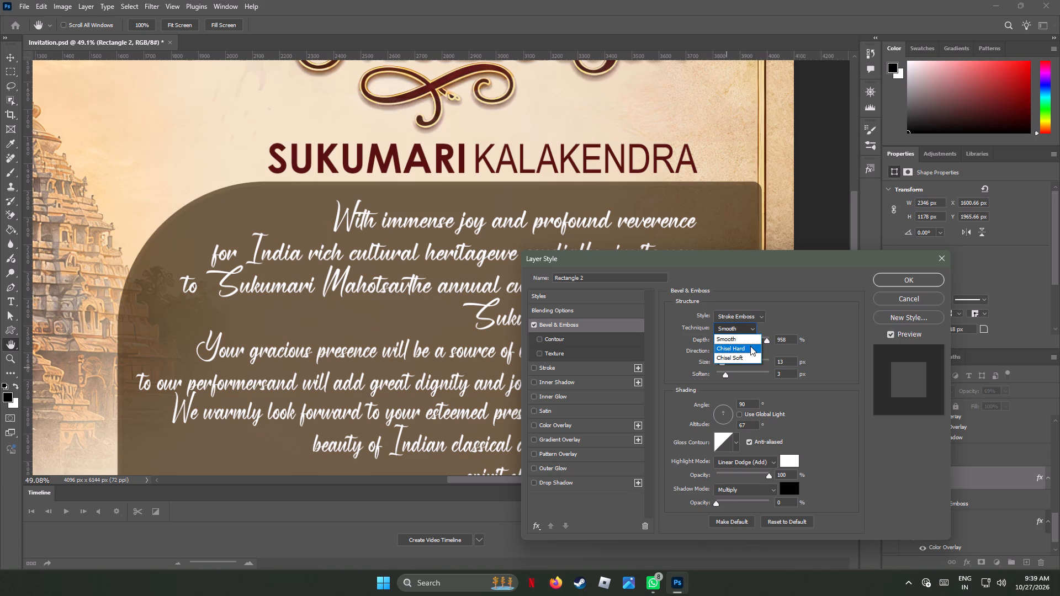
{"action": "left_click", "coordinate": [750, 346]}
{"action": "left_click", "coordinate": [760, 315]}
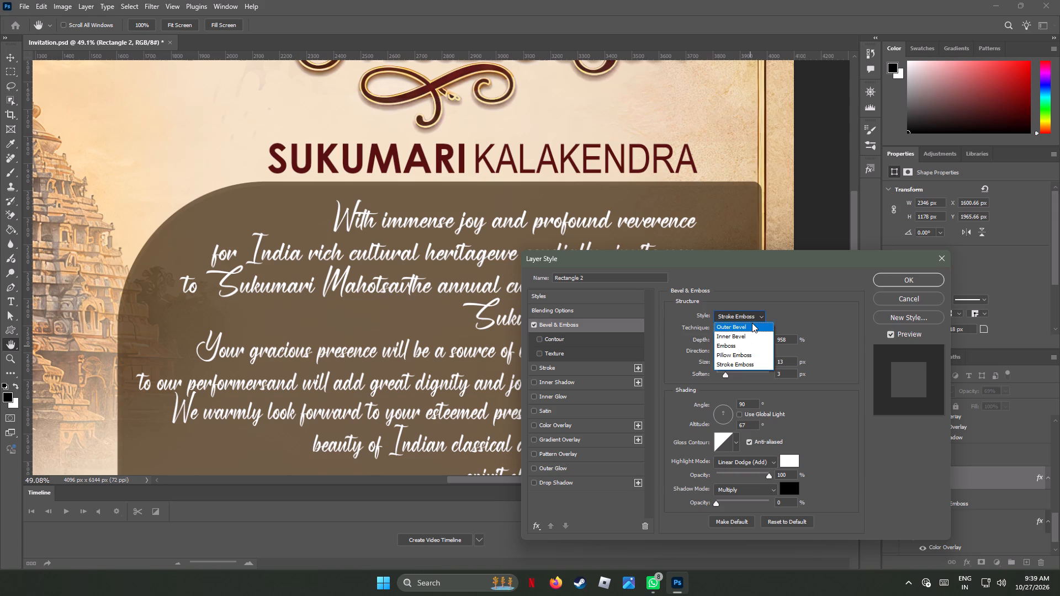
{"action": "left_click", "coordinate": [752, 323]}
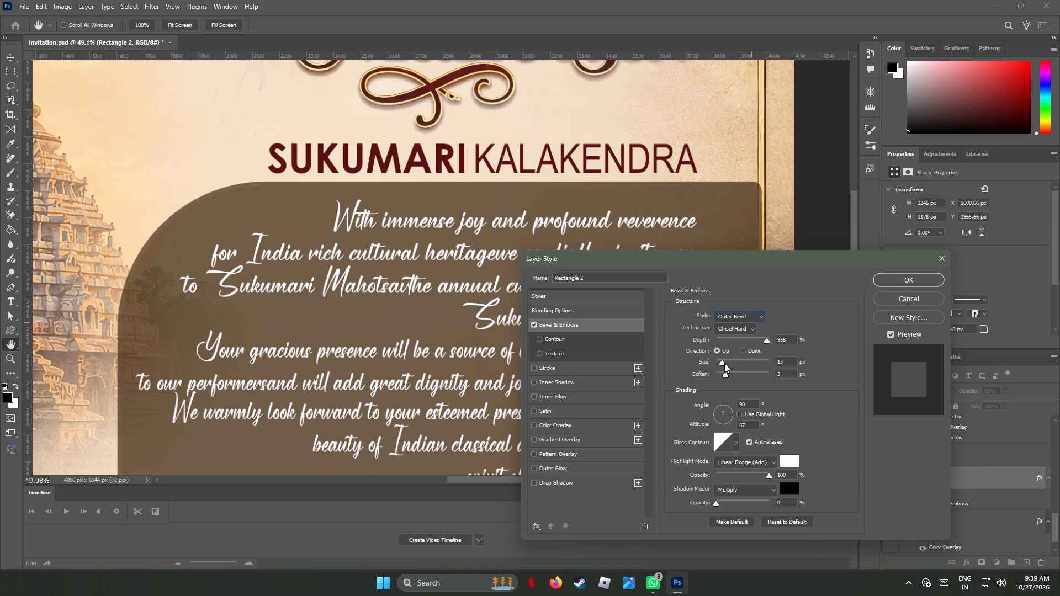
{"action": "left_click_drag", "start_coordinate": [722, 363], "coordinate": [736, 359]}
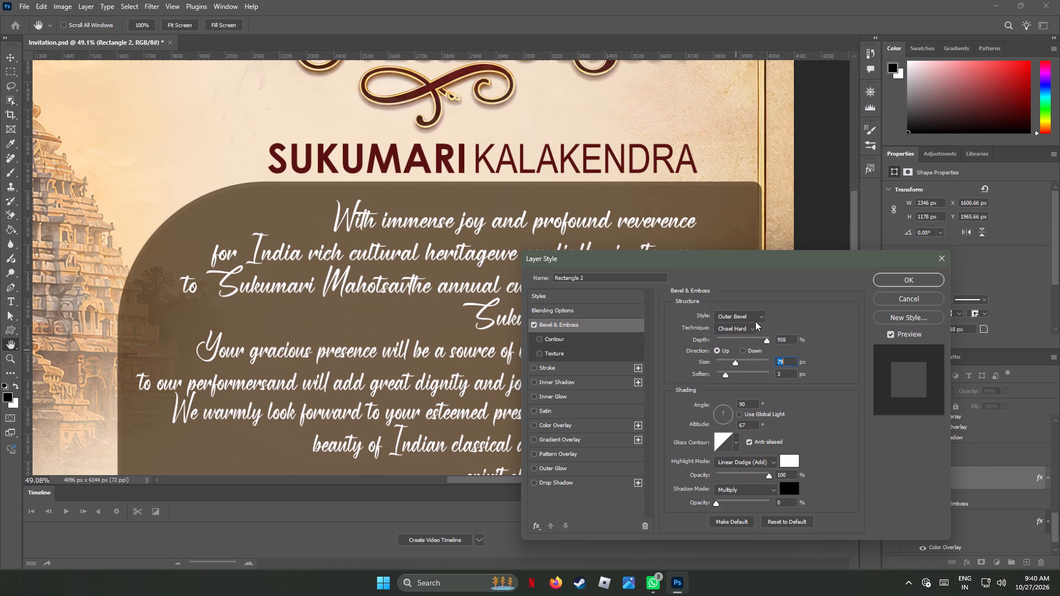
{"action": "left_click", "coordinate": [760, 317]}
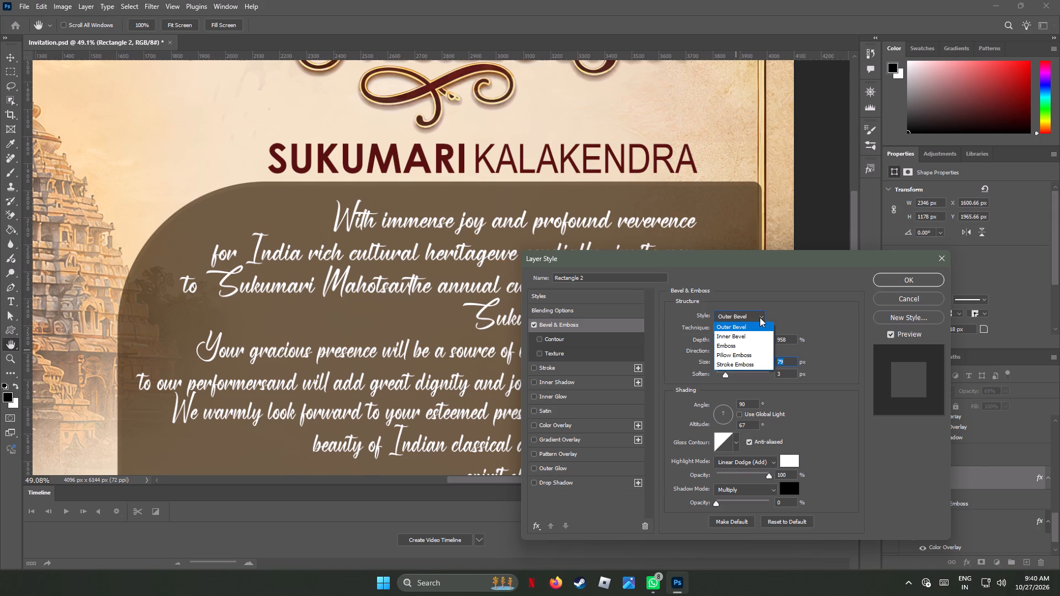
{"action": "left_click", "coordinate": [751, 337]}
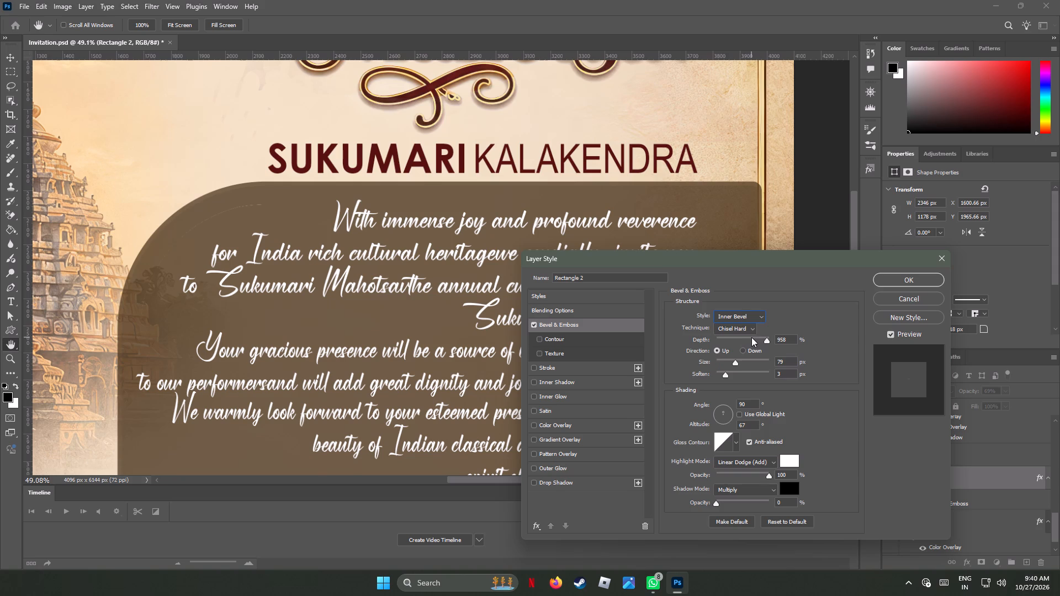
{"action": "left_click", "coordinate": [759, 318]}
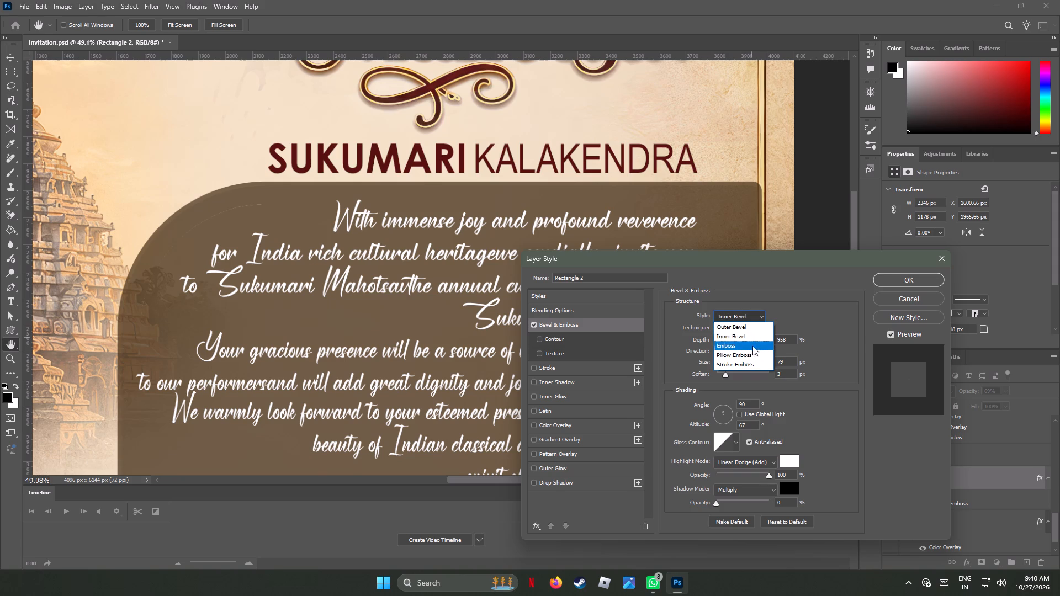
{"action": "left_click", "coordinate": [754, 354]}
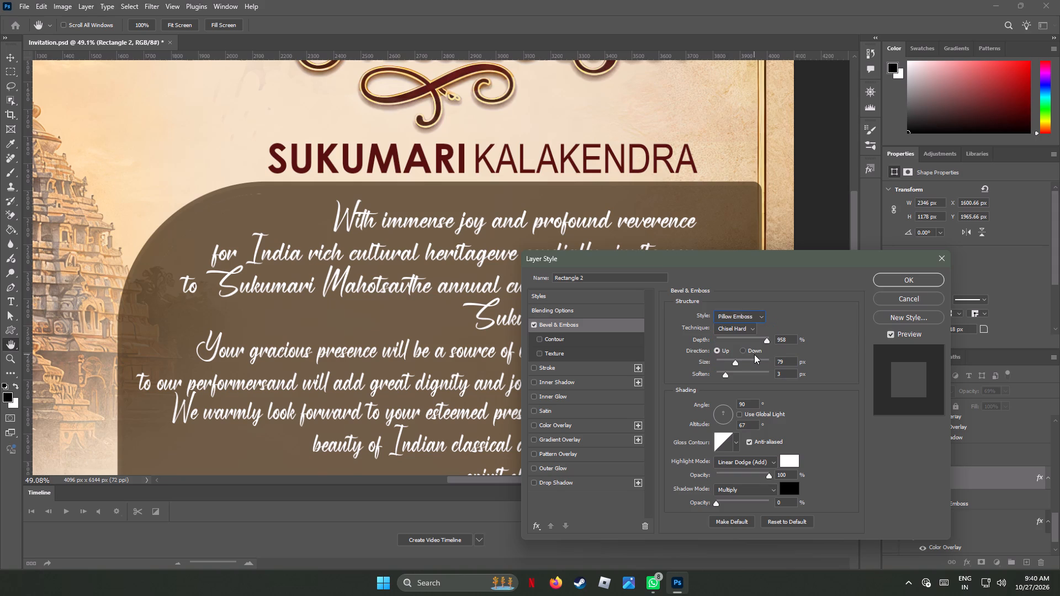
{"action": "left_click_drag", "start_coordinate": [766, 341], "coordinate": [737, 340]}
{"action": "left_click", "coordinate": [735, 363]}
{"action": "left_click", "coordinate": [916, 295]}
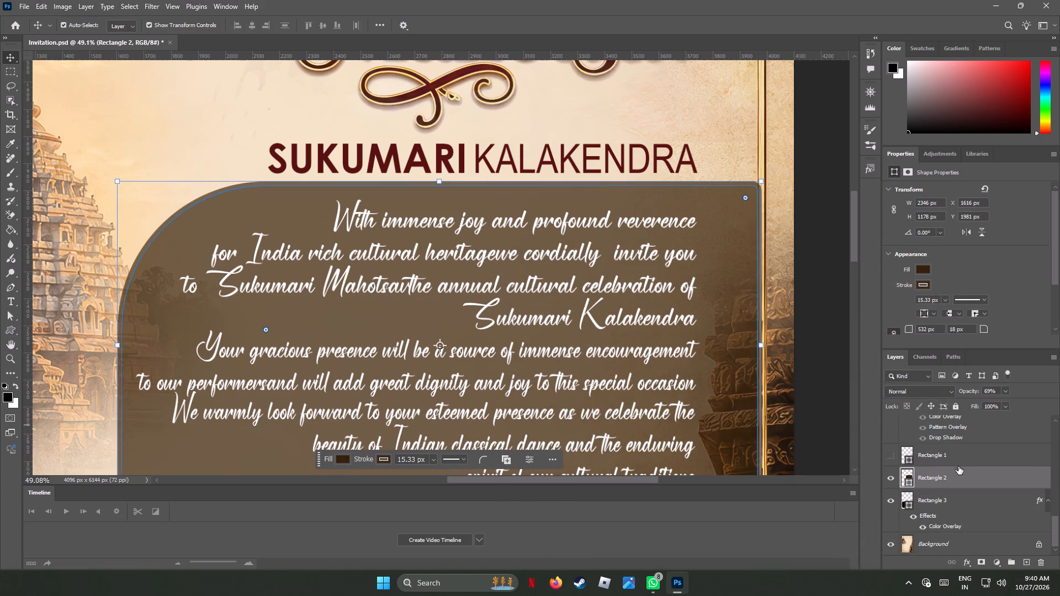
Enable a Color Overlay in the blending options of the panel layer Rectangle 2.
{"action": "right_click", "coordinate": [960, 476]}
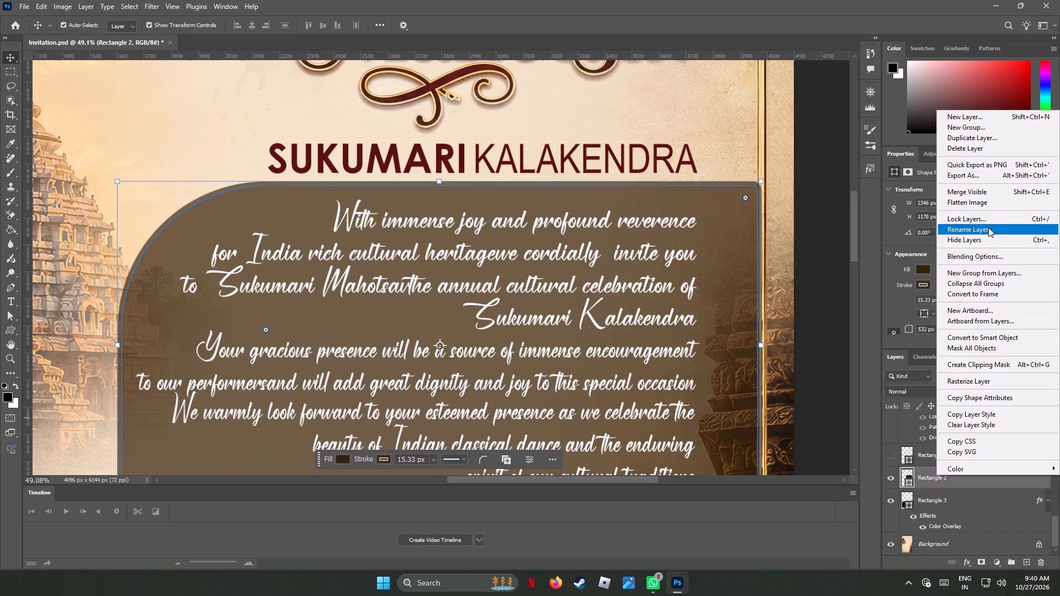
{"action": "left_click", "coordinate": [998, 257]}
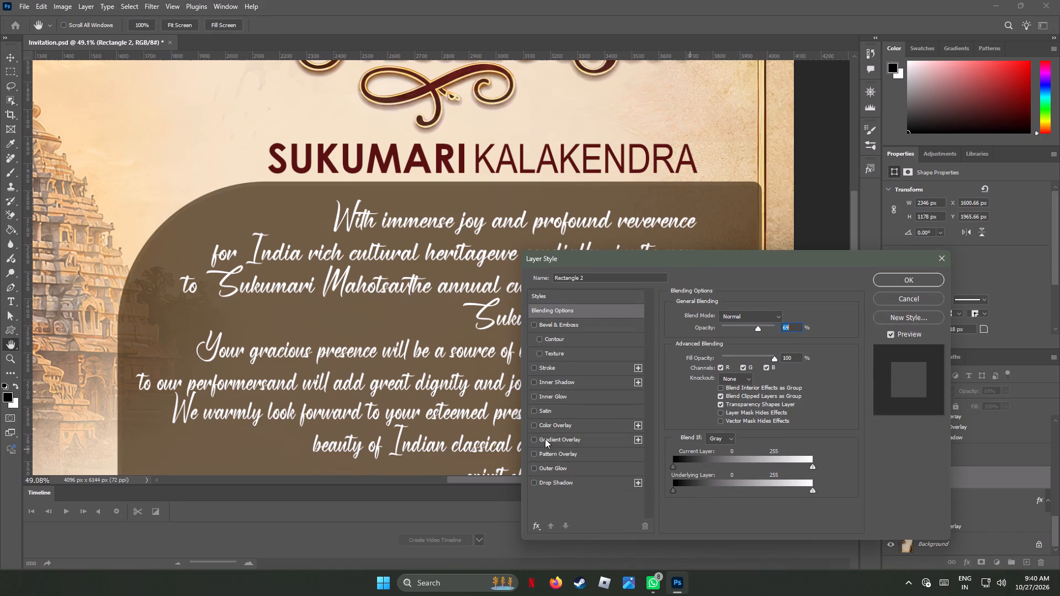
{"action": "left_click", "coordinate": [534, 424]}
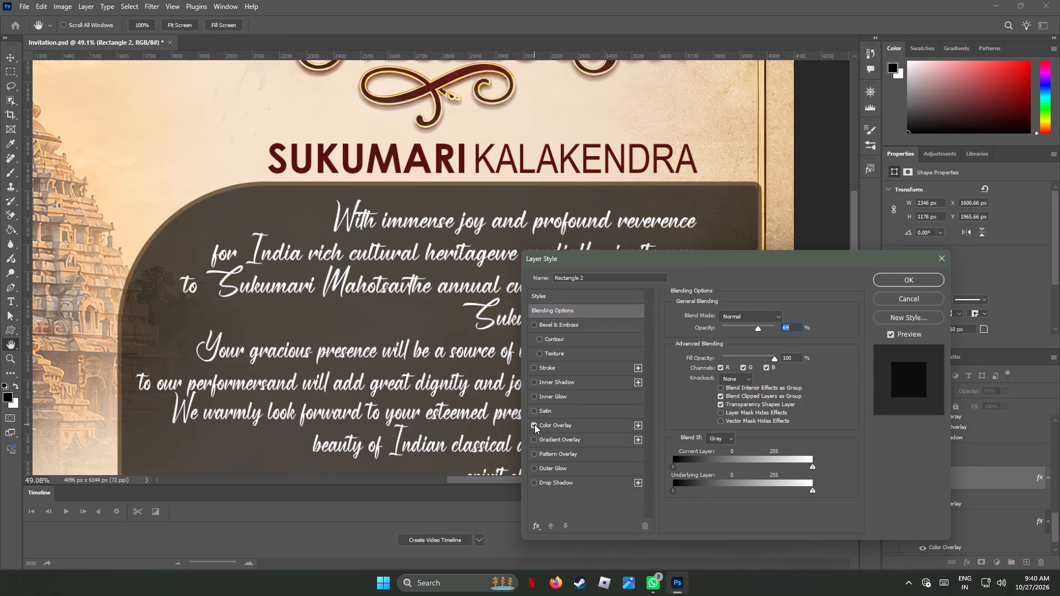
{"action": "left_click", "coordinate": [534, 424]}
{"action": "left_click", "coordinate": [534, 424]}
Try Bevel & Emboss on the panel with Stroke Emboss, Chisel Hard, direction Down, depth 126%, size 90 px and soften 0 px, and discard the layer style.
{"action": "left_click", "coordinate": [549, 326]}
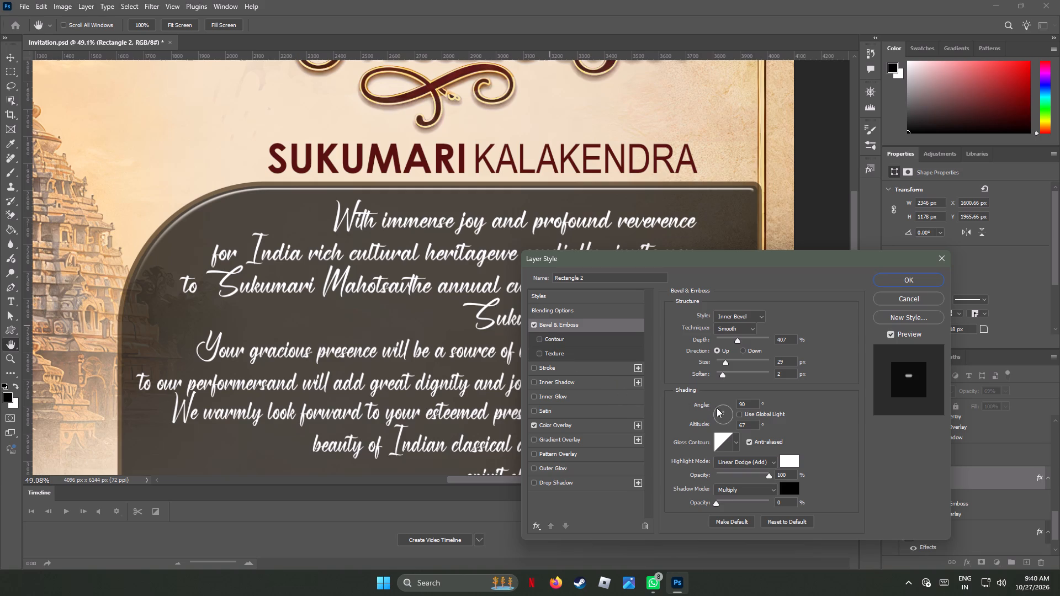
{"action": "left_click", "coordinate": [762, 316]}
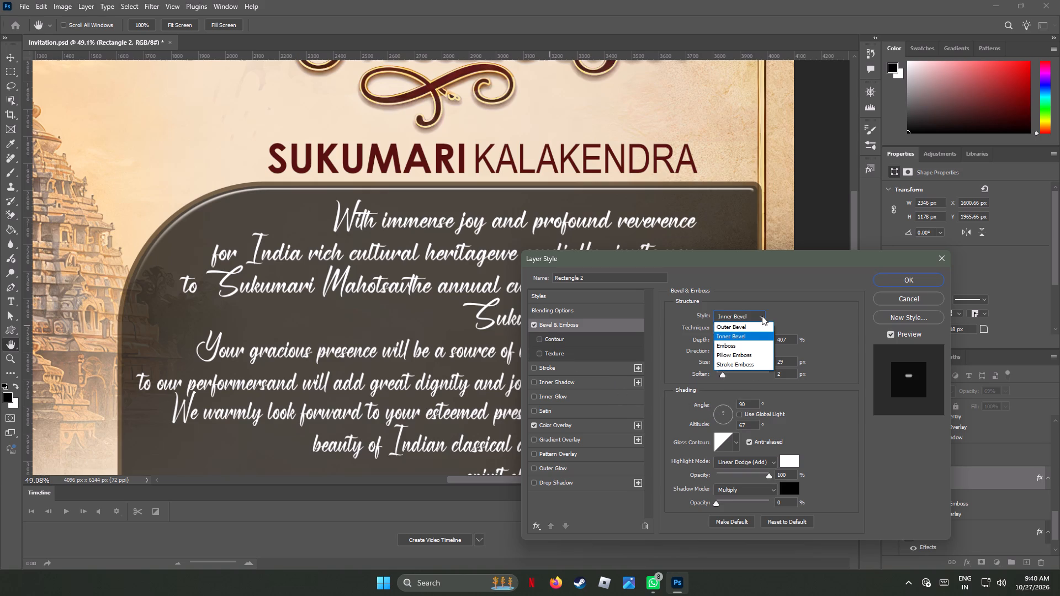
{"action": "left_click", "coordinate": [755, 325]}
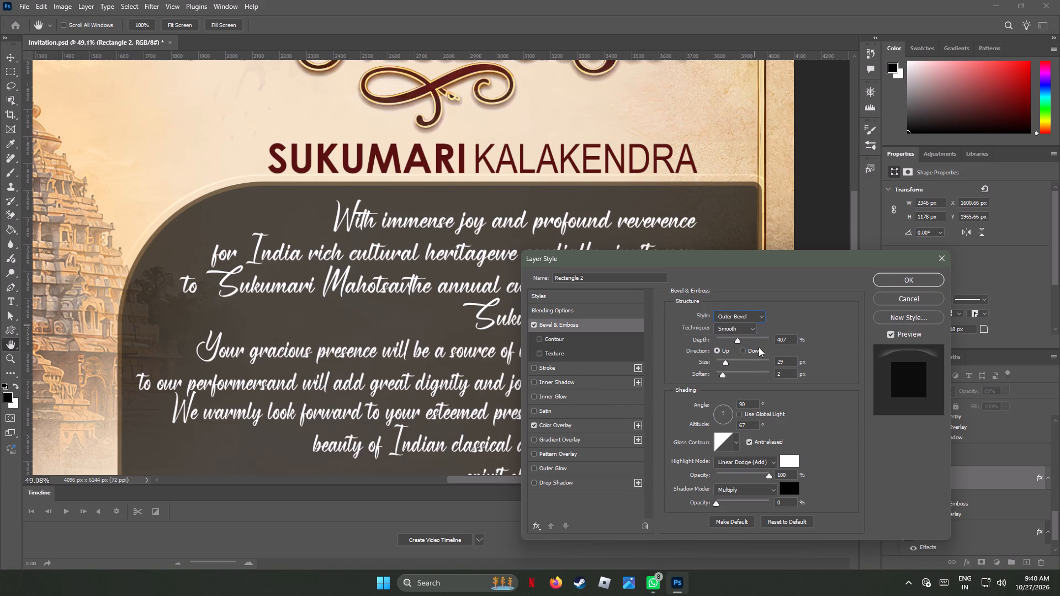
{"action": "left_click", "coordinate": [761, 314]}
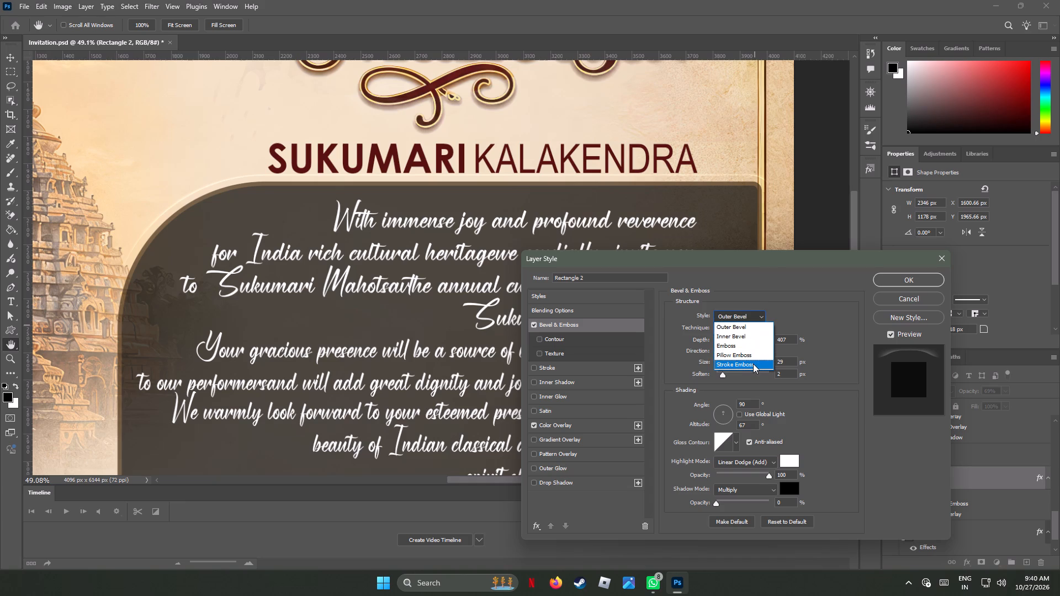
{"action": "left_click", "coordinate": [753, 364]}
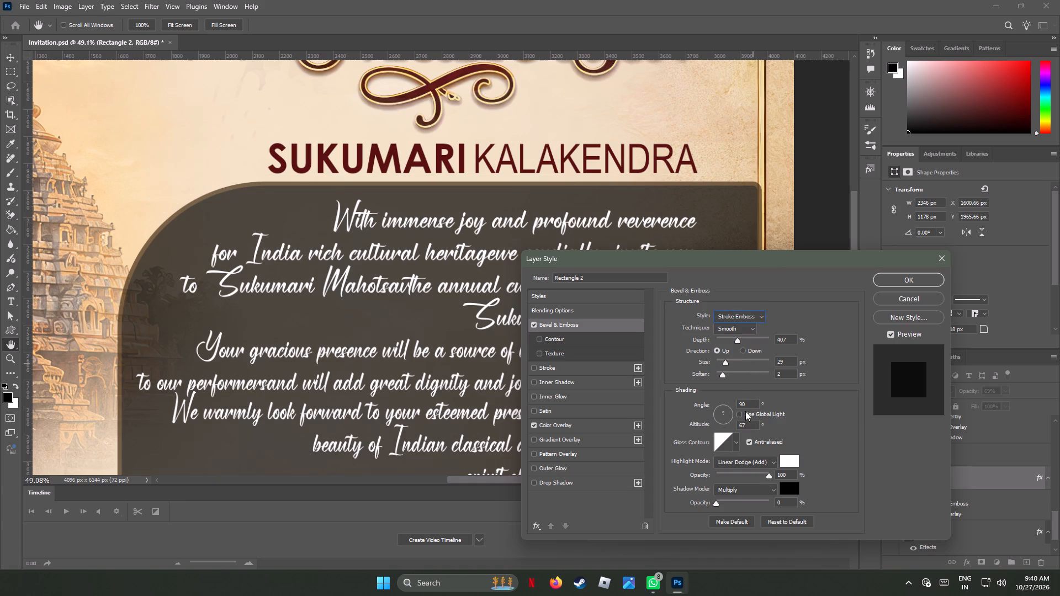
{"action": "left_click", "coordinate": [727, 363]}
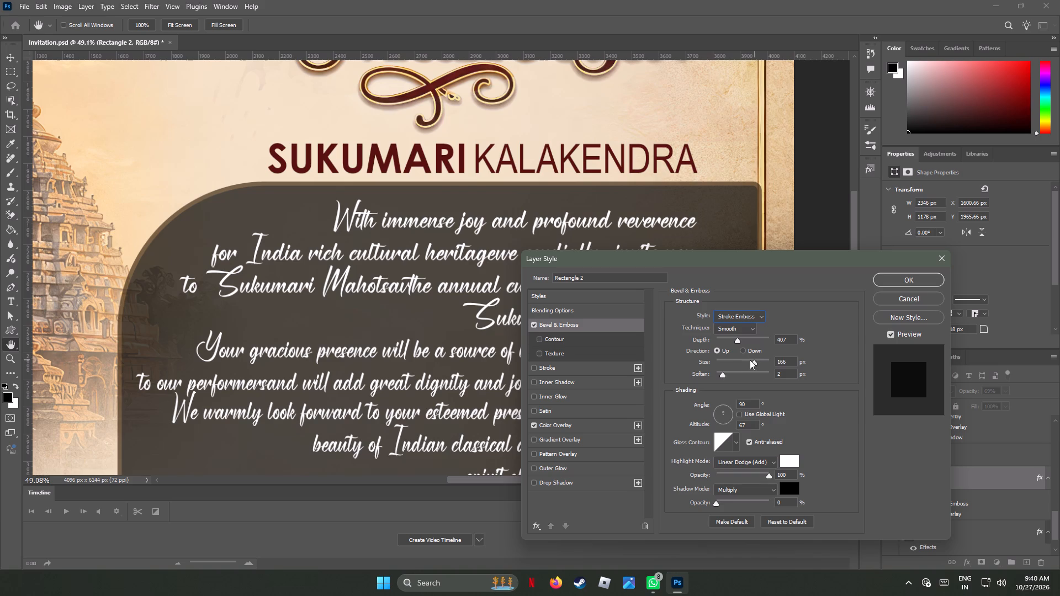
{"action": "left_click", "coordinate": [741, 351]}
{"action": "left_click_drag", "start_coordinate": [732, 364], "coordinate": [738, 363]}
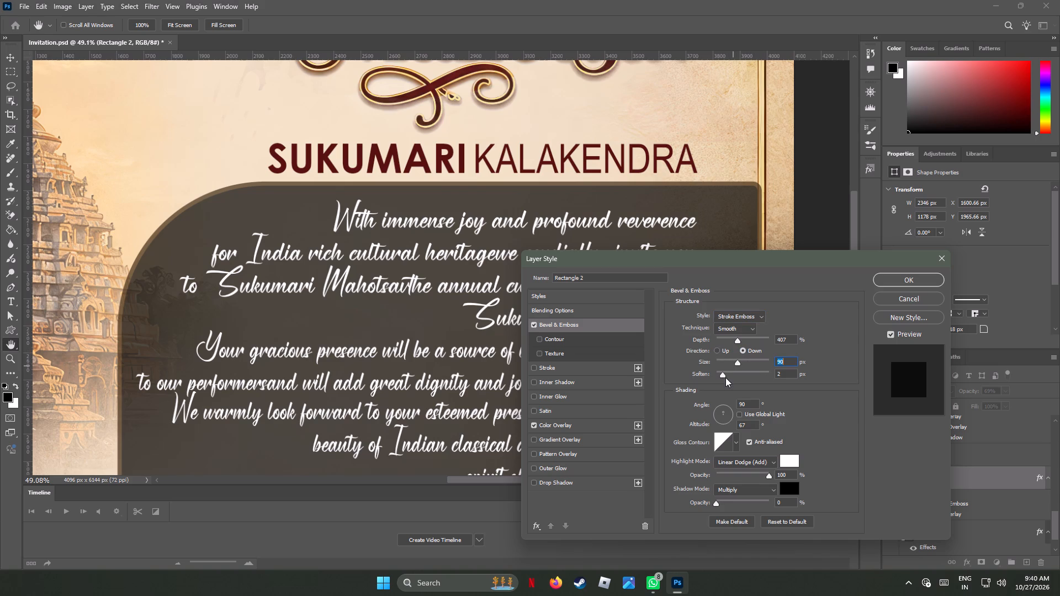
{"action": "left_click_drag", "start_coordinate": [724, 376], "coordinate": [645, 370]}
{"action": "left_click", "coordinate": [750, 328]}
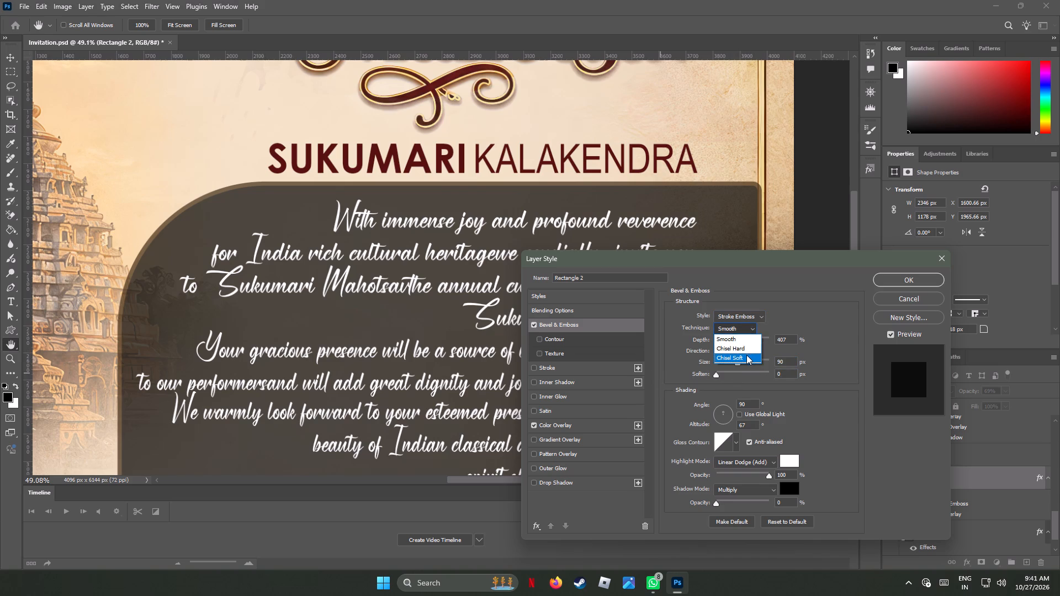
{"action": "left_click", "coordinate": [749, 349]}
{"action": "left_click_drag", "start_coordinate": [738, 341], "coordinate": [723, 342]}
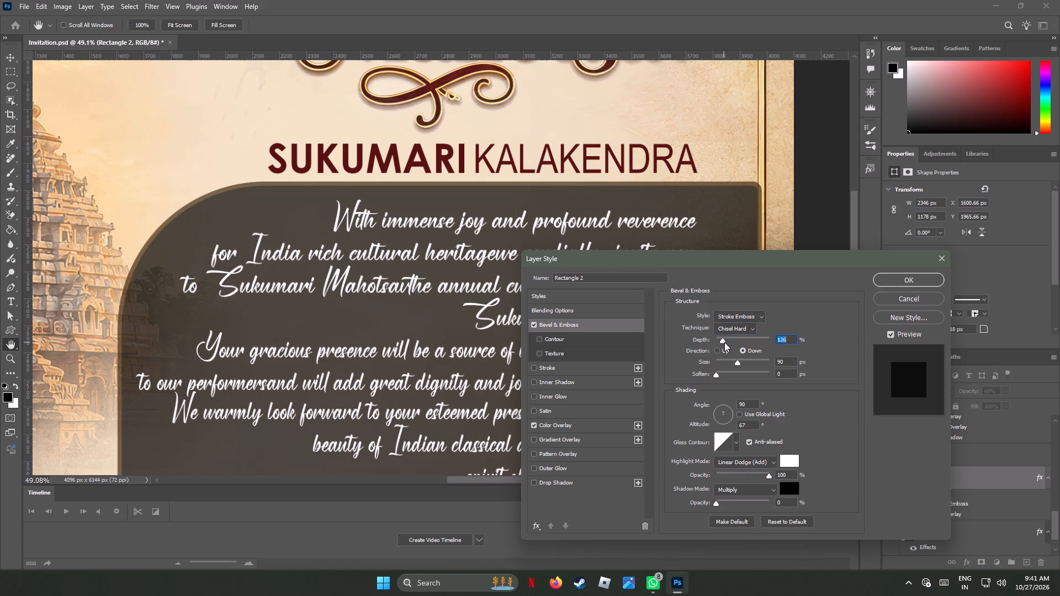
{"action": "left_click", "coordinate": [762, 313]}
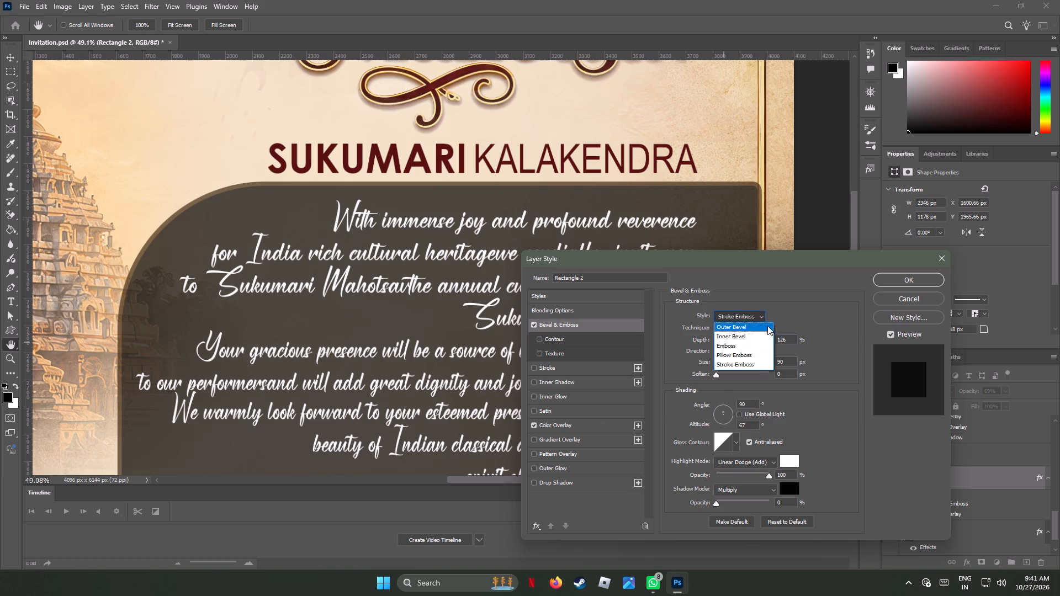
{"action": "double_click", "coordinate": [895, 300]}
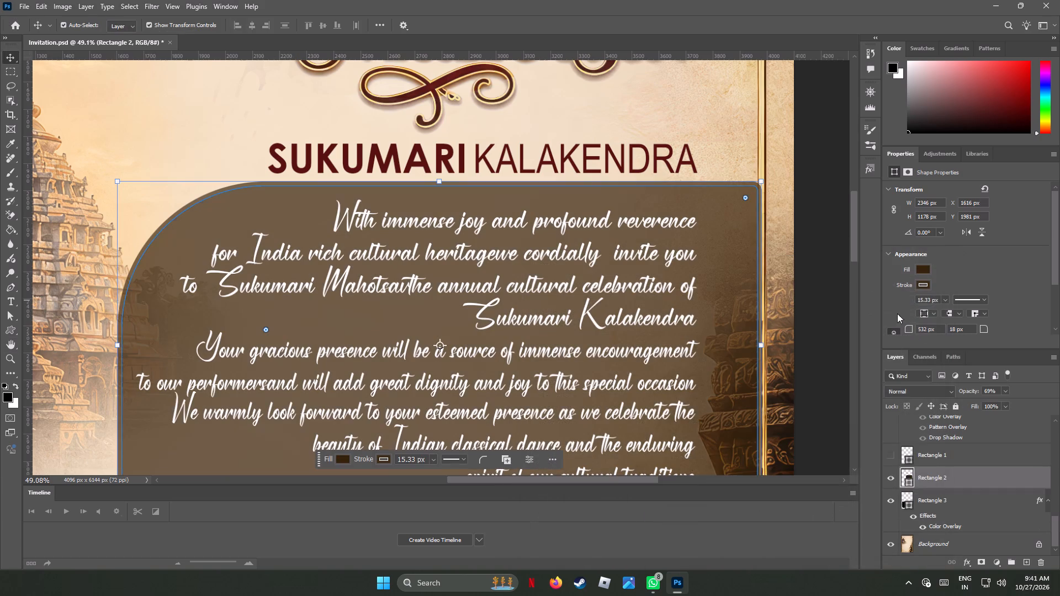
Enable a Stroke effect in the blending options of the panel layer Rectangle 2.
{"action": "right_click", "coordinate": [972, 476]}
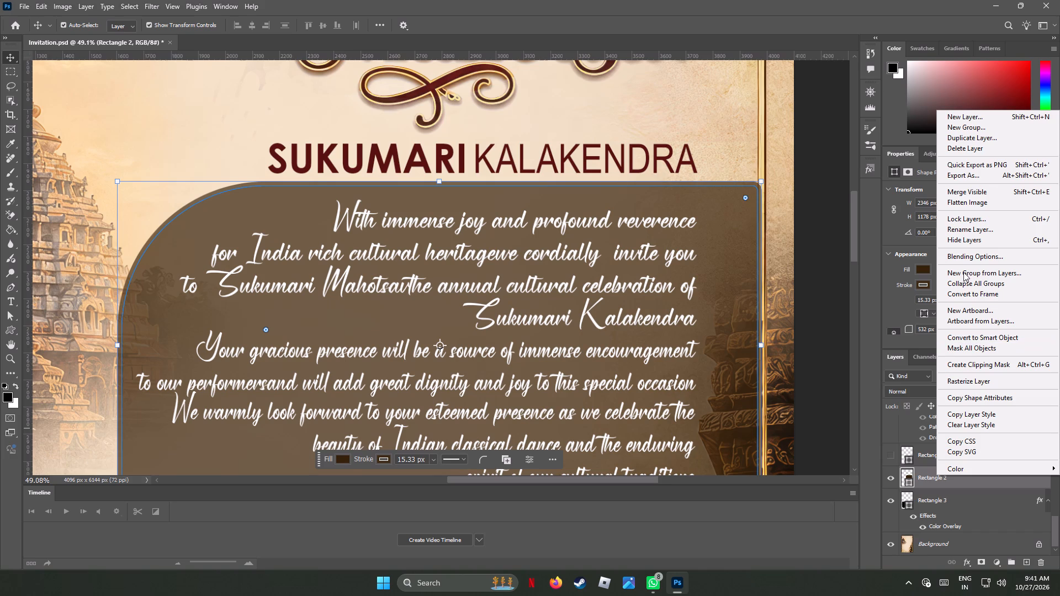
{"action": "left_click", "coordinate": [983, 256]}
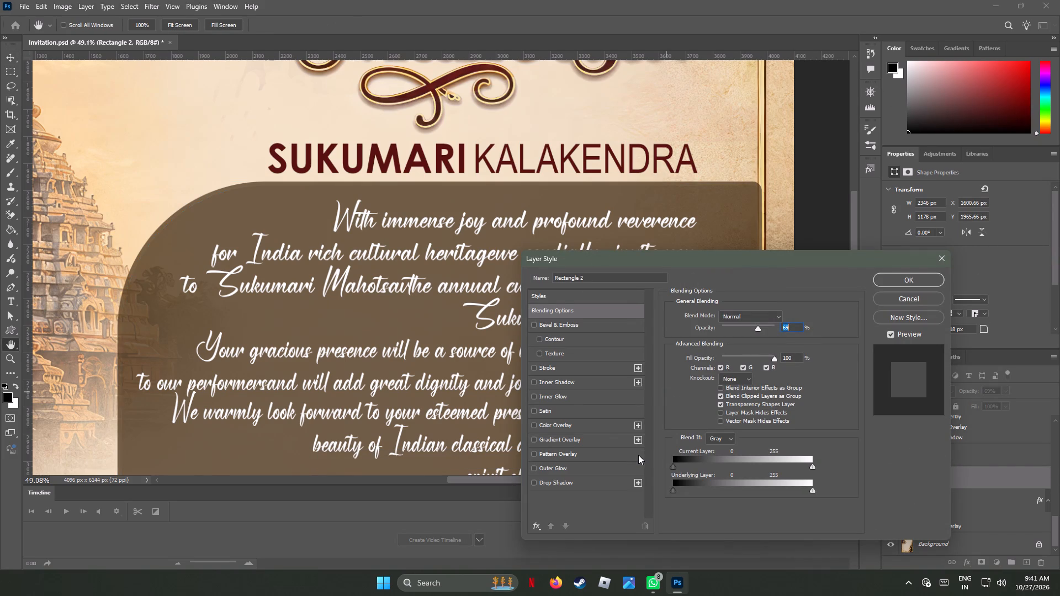
{"action": "left_click", "coordinate": [538, 528]}
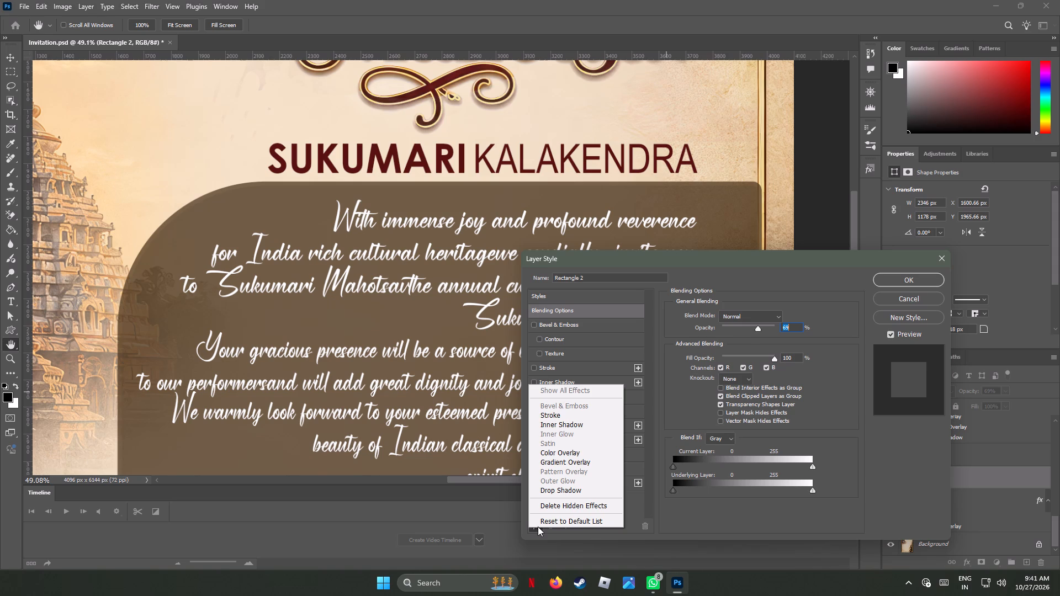
{"action": "left_click", "coordinate": [686, 405]}
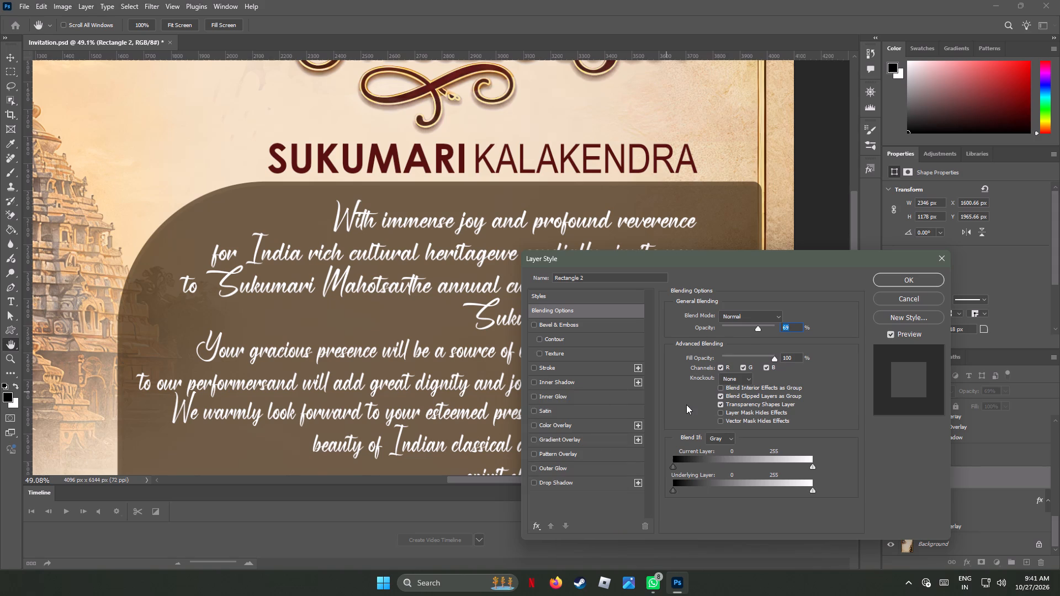
{"action": "left_click", "coordinate": [540, 368]}
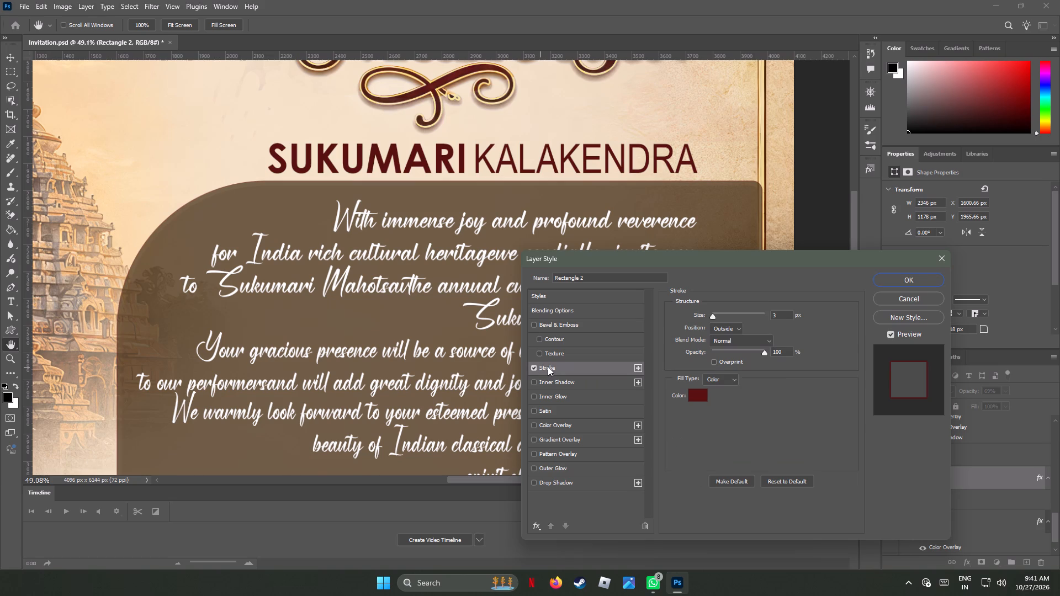
{"action": "left_click", "coordinate": [548, 366]}
Add a Bevel & Emboss effect to the panel with the style set to Stroke Emboss.
{"action": "left_click", "coordinate": [564, 327]}
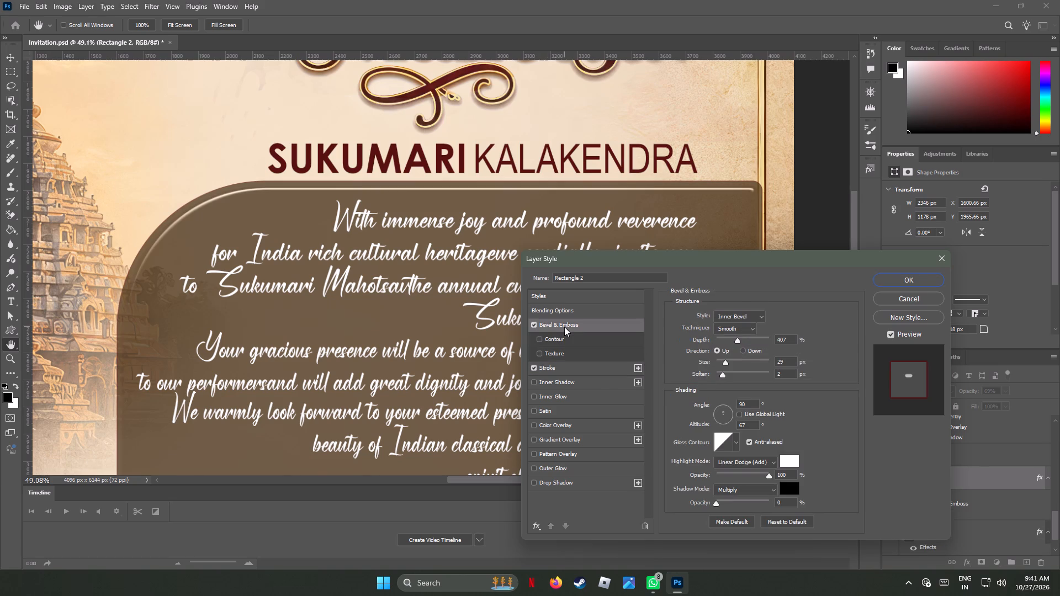
{"action": "left_click", "coordinate": [761, 315]}
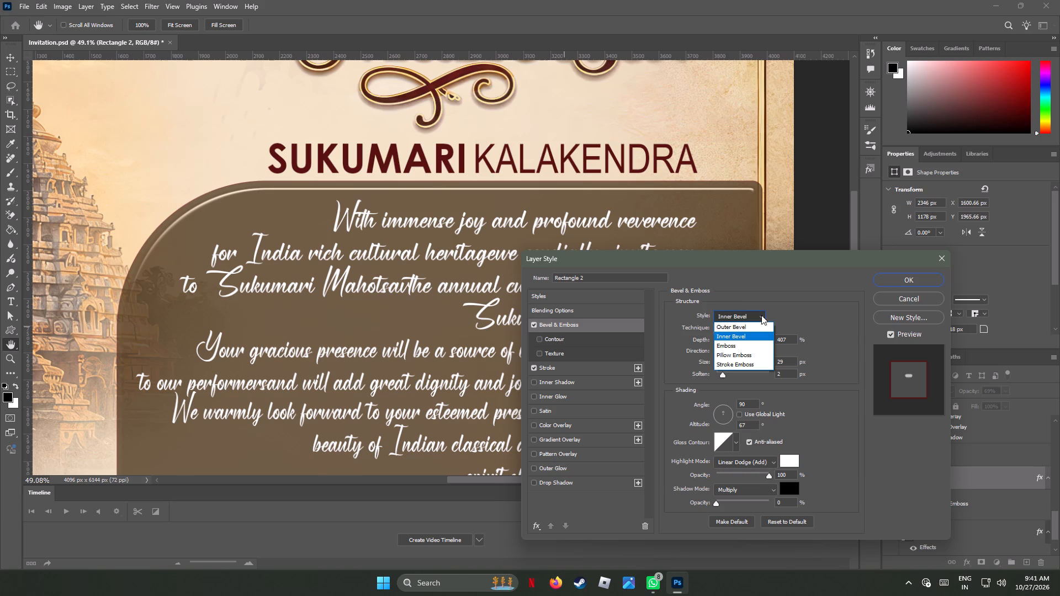
{"action": "left_click", "coordinate": [761, 315]}
{"action": "left_click", "coordinate": [761, 315]}
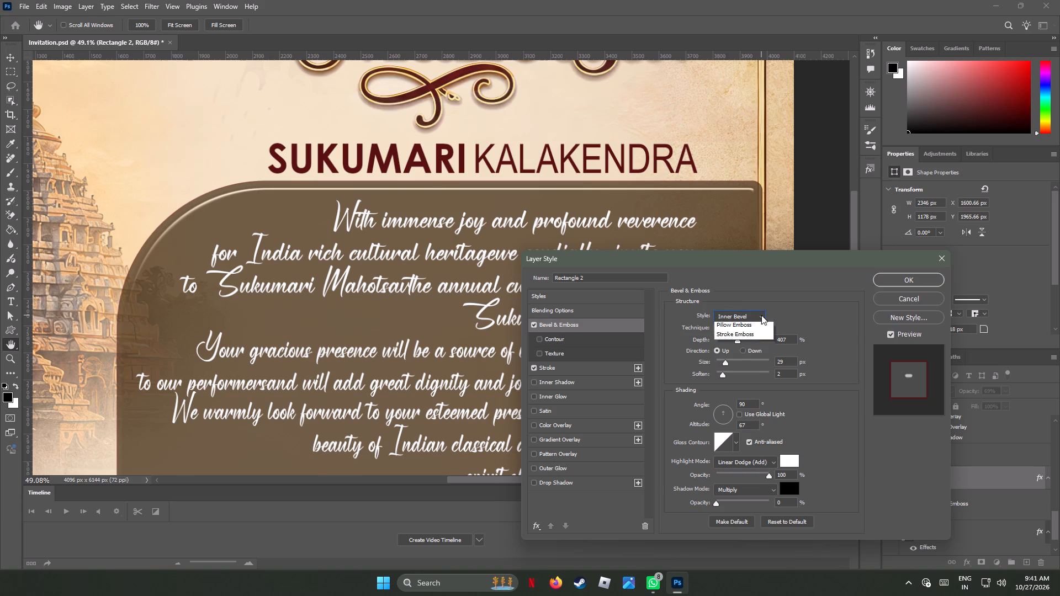
{"action": "left_click", "coordinate": [756, 363]}
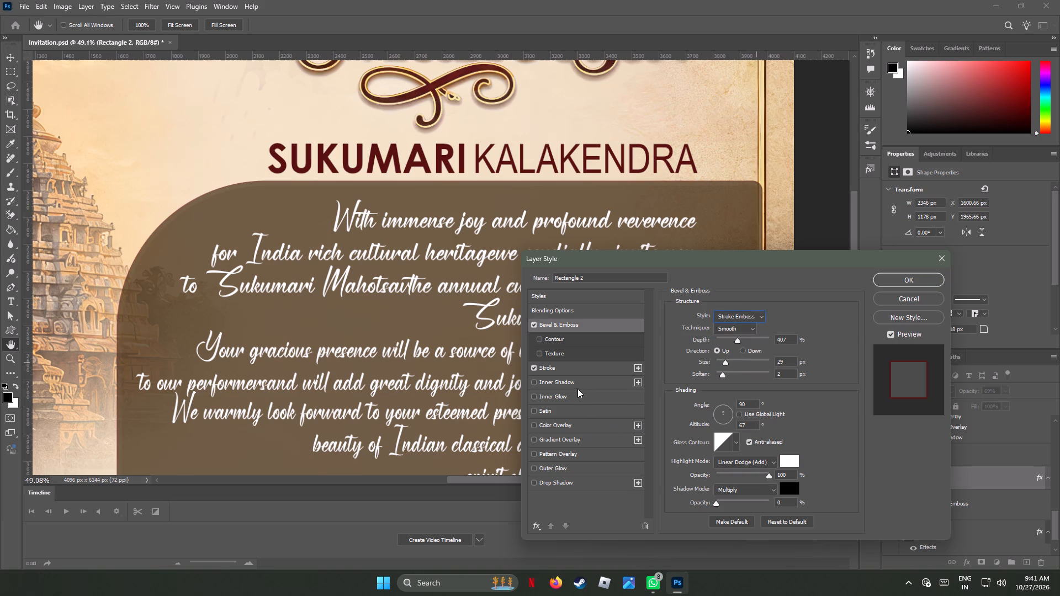
Increase the panel's Stroke effect size to 57 px.
{"action": "left_click", "coordinate": [562, 370]}
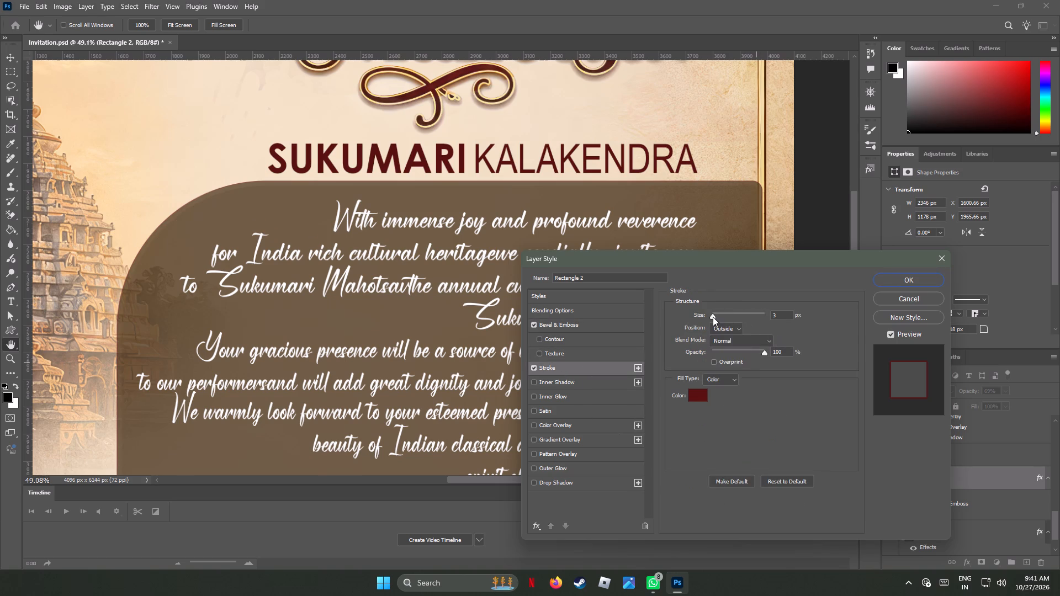
{"action": "left_click_drag", "start_coordinate": [713, 317], "coordinate": [727, 315]}
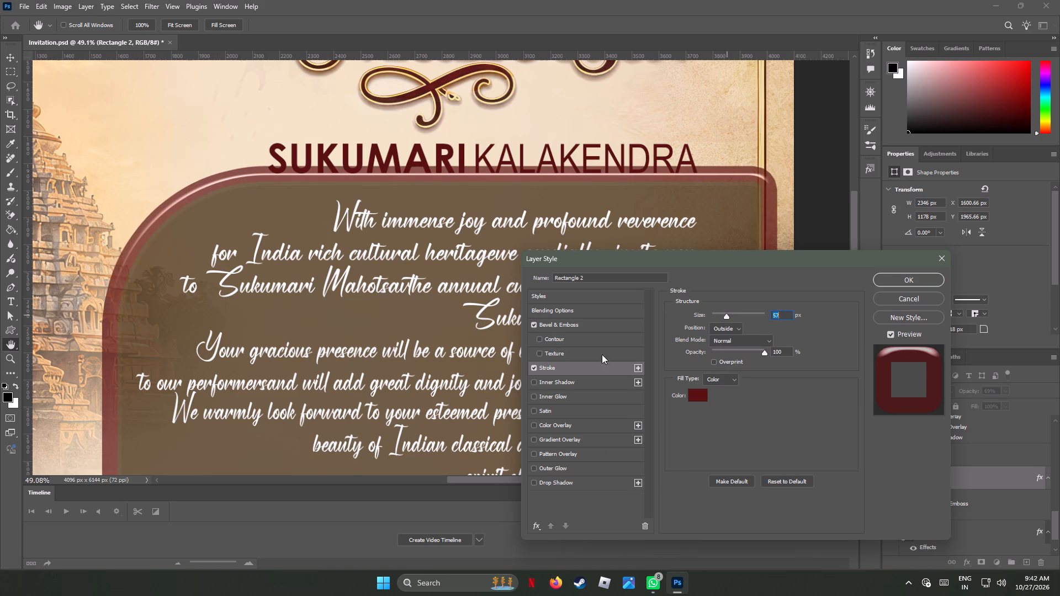
Set the panel's Bevel & Emboss to the Chisel Hard technique with depth 199% and size 9 px.
{"action": "left_click", "coordinate": [574, 321]}
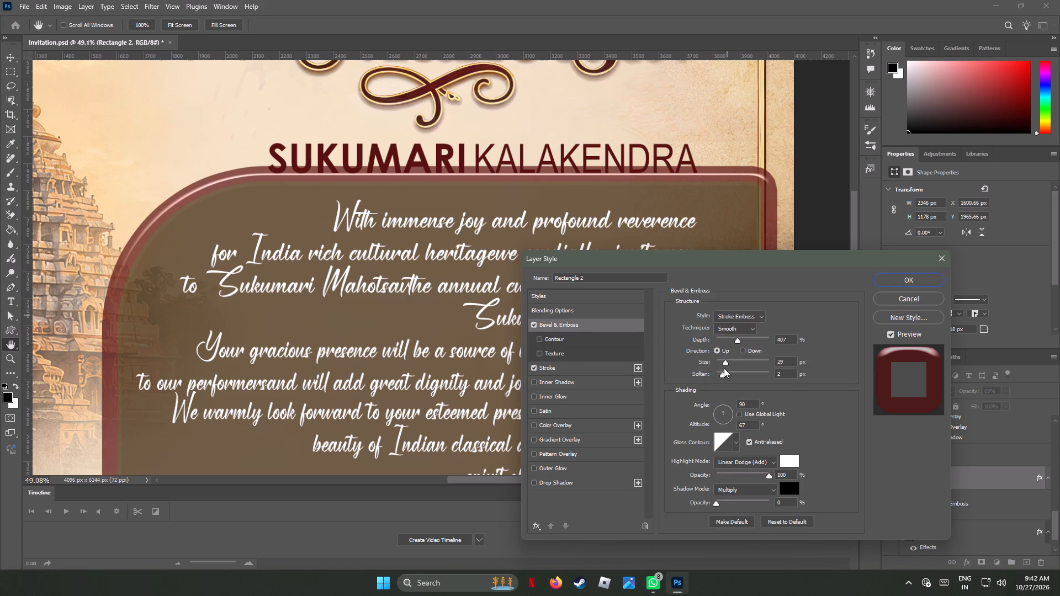
{"action": "left_click", "coordinate": [726, 364]}
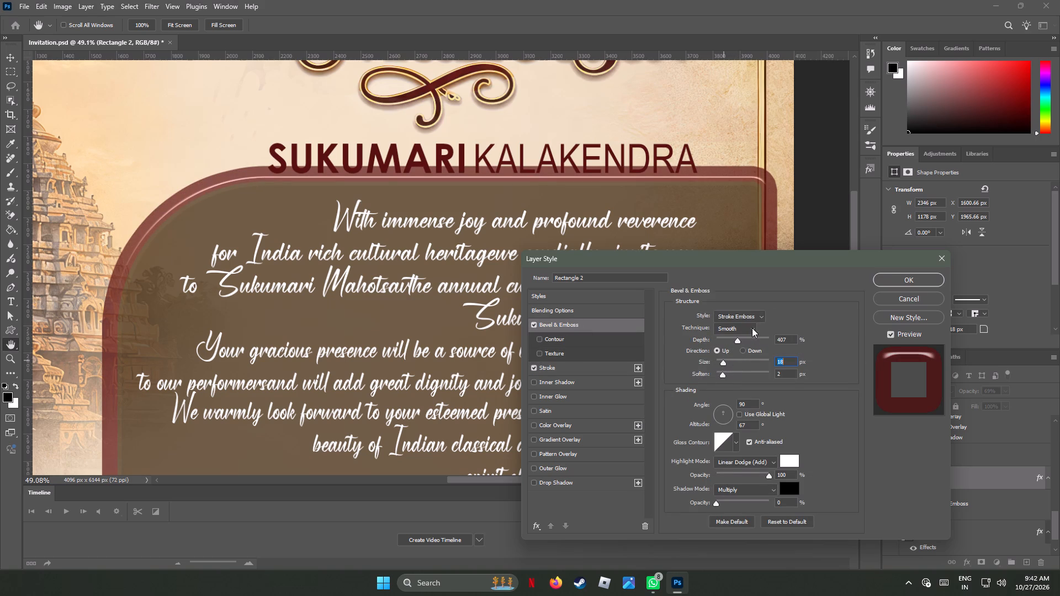
{"action": "left_click", "coordinate": [752, 328]}
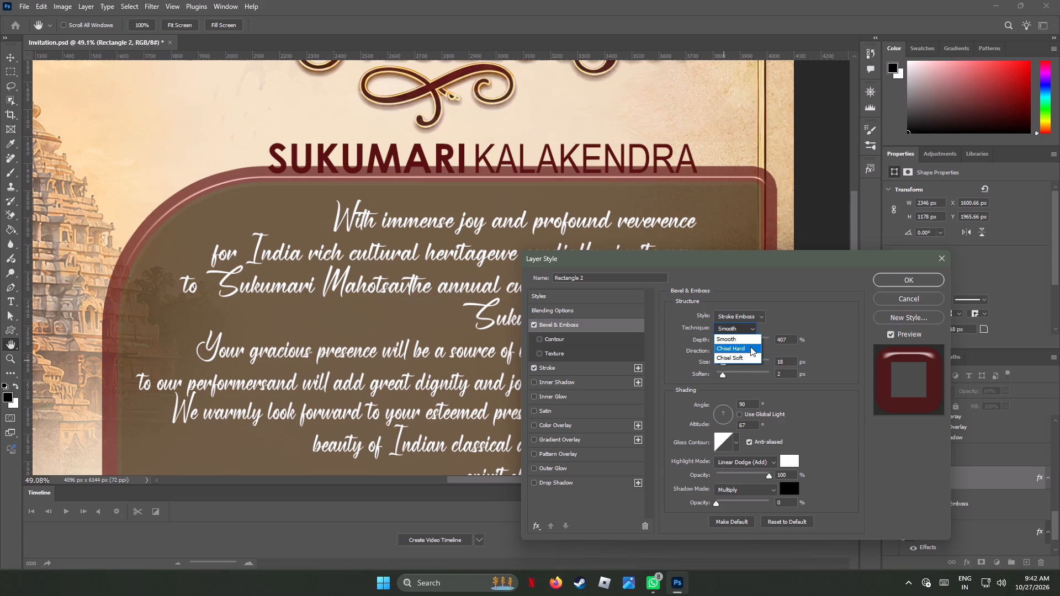
{"action": "left_click", "coordinate": [750, 347]}
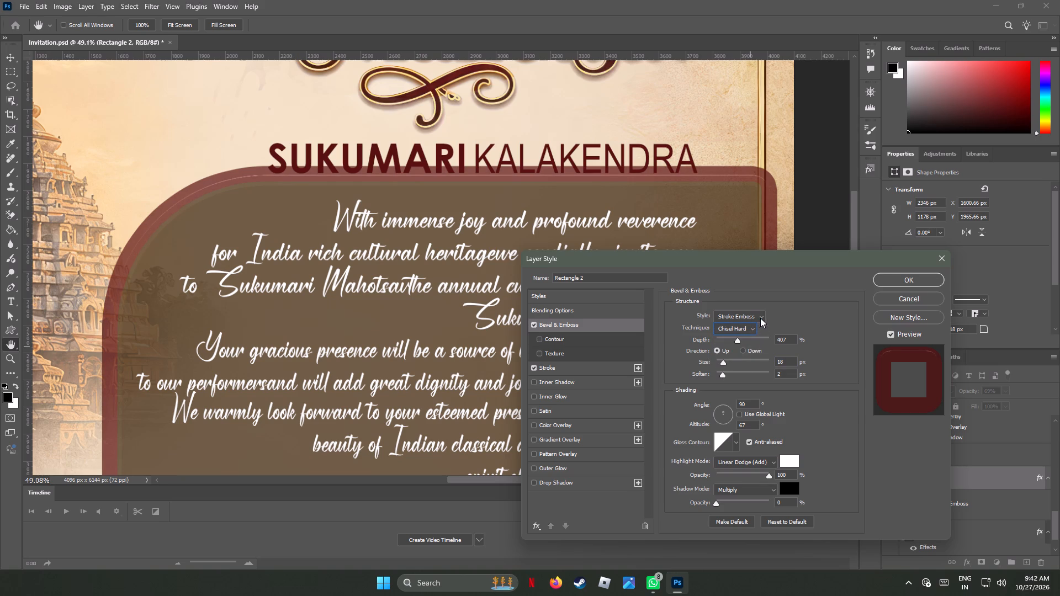
{"action": "left_click", "coordinate": [724, 363]}
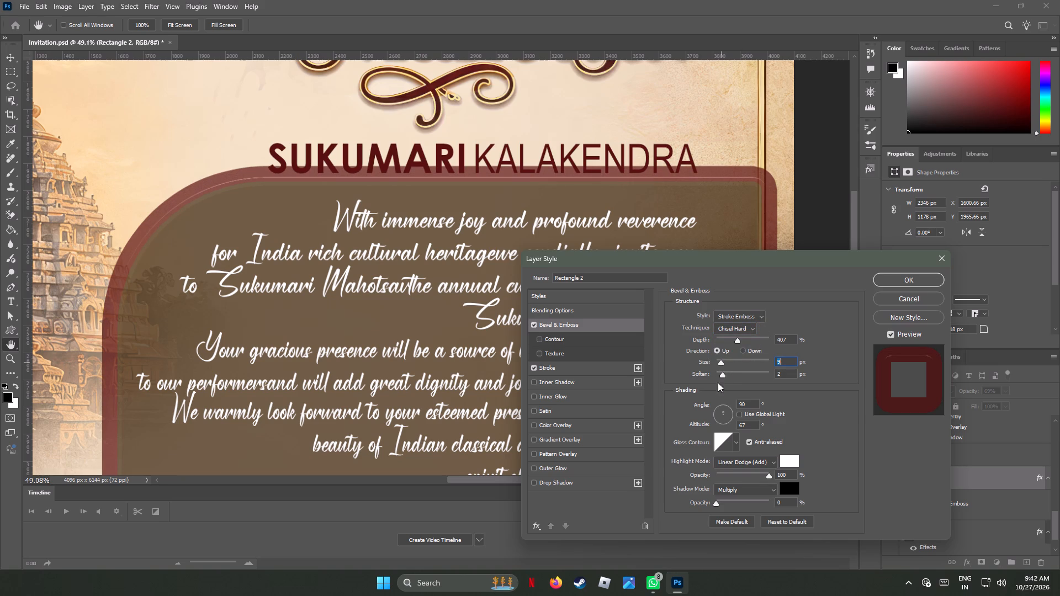
{"action": "left_click_drag", "start_coordinate": [739, 339], "coordinate": [729, 339]}
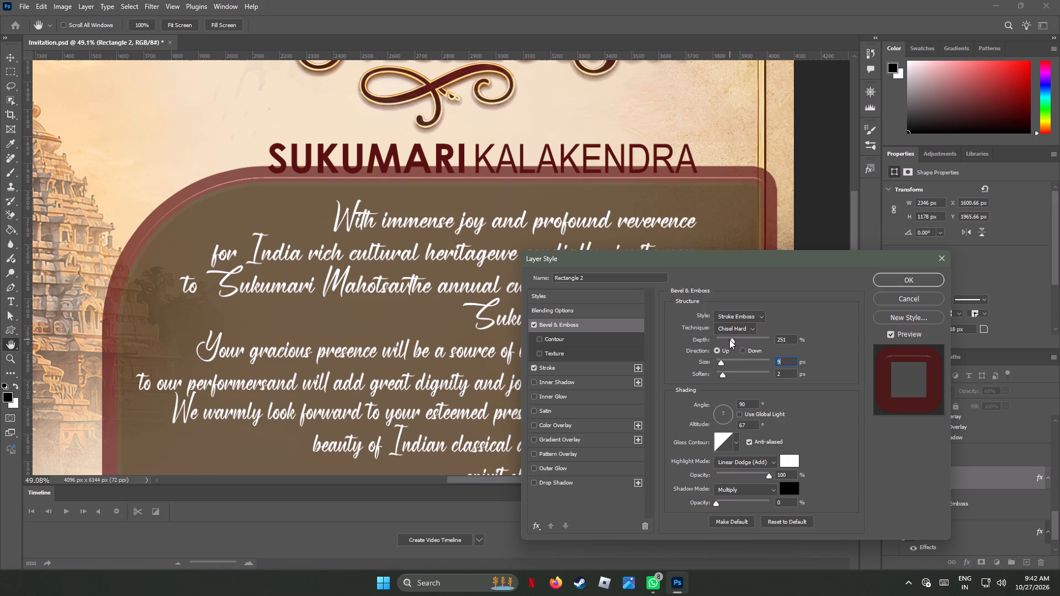
{"action": "left_click_drag", "start_coordinate": [729, 339], "coordinate": [725, 340]}
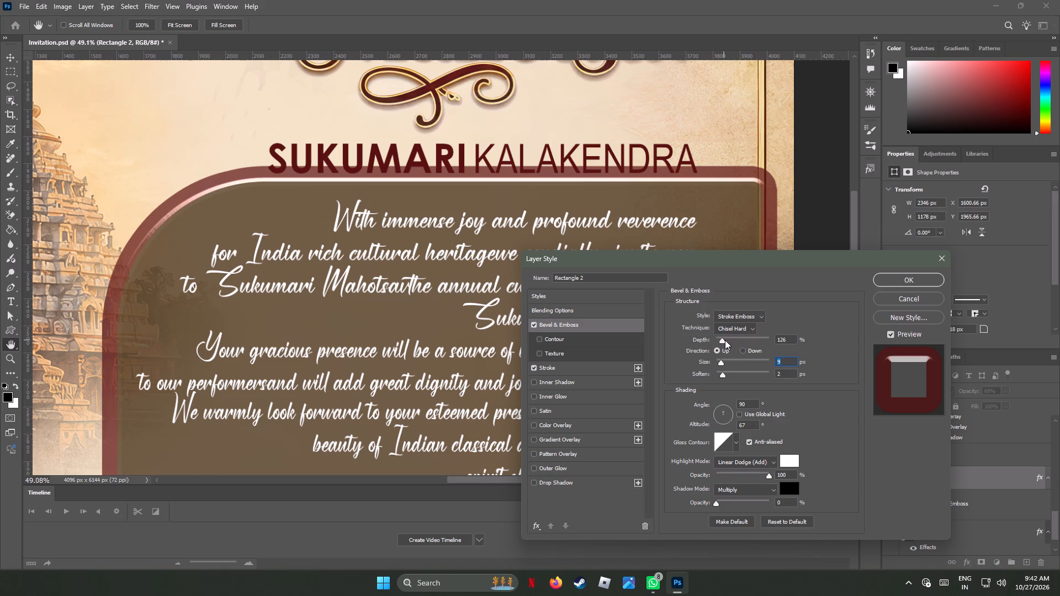
{"action": "left_click_drag", "start_coordinate": [725, 340], "coordinate": [727, 340]}
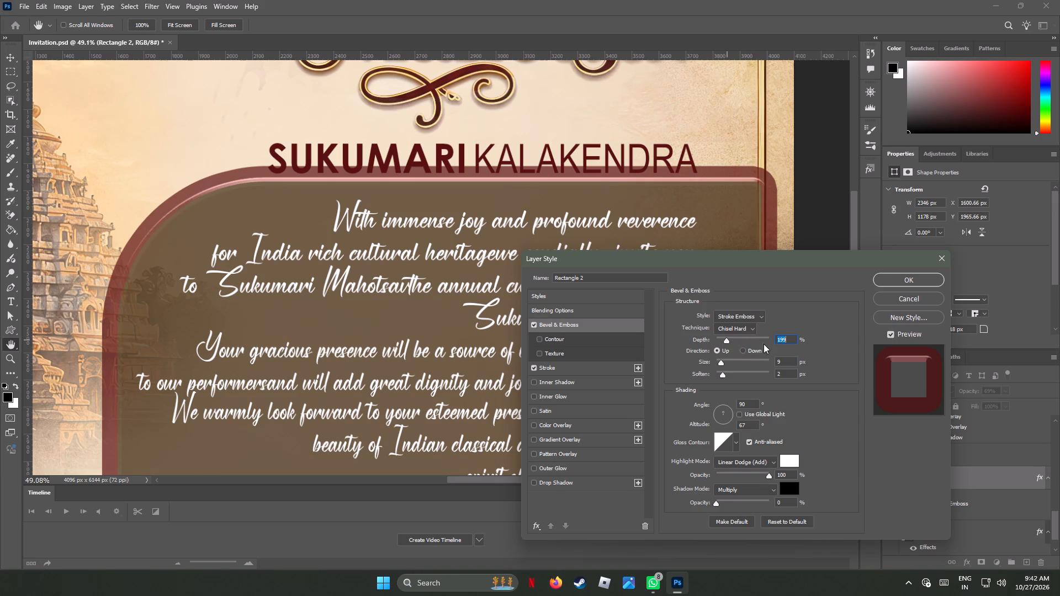
Change the panel's bevel technique to Chisel Soft and reduce its soften value to 0 px.
{"action": "left_click", "coordinate": [752, 329]}
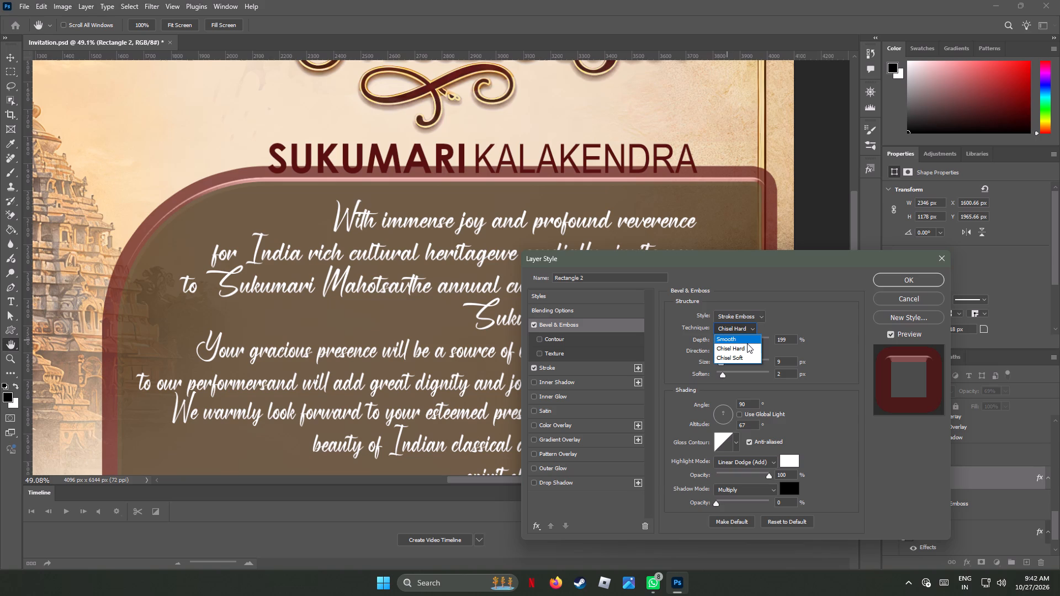
{"action": "left_click", "coordinate": [751, 356]}
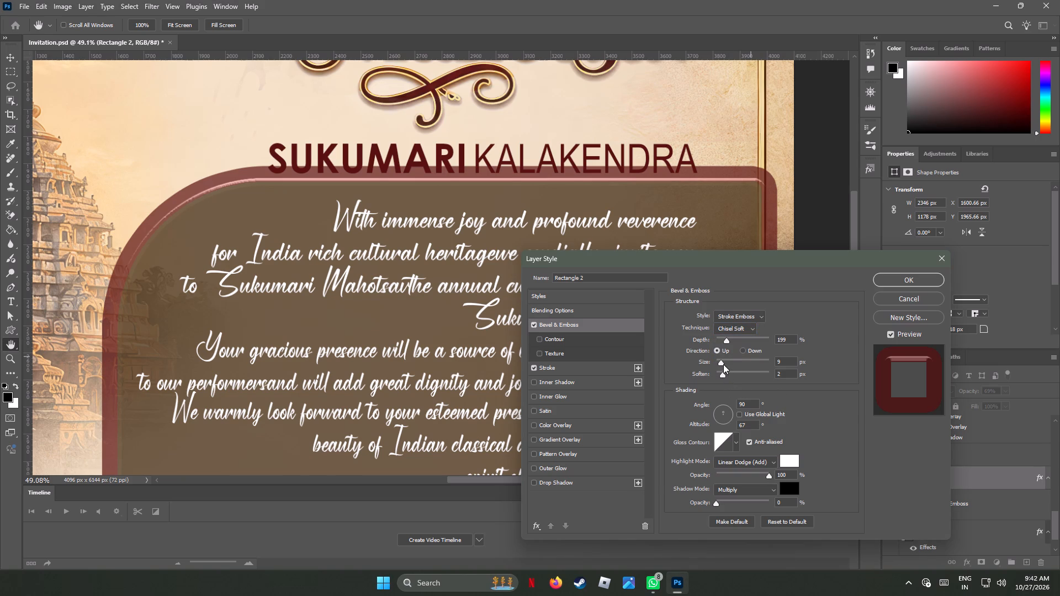
{"action": "left_click_drag", "start_coordinate": [724, 376], "coordinate": [770, 374]}
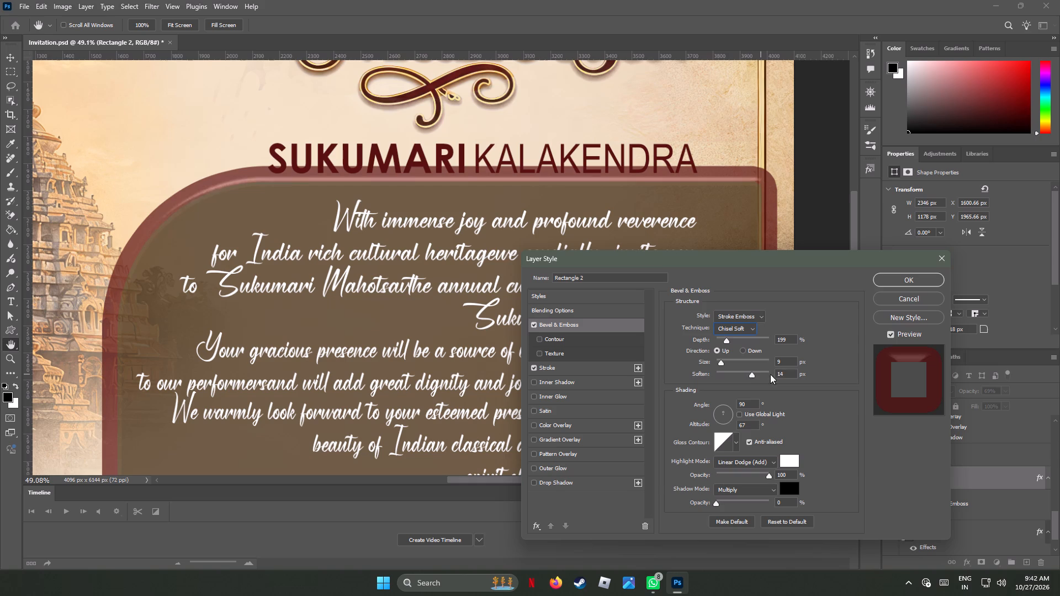
{"action": "left_click_drag", "start_coordinate": [770, 374], "coordinate": [712, 372]}
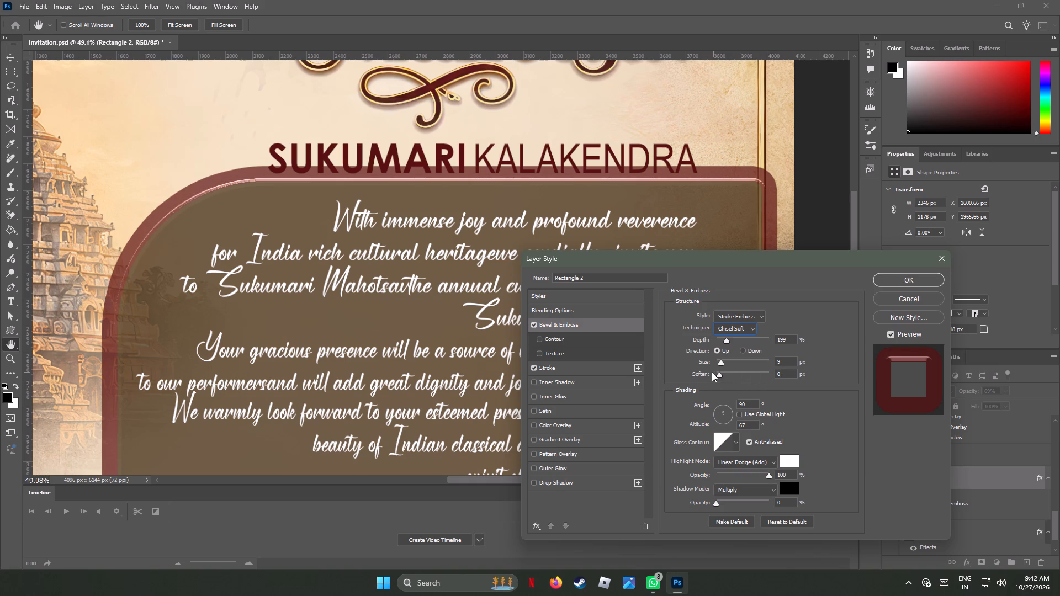
{"action": "left_click_drag", "start_coordinate": [712, 372], "coordinate": [709, 371]}
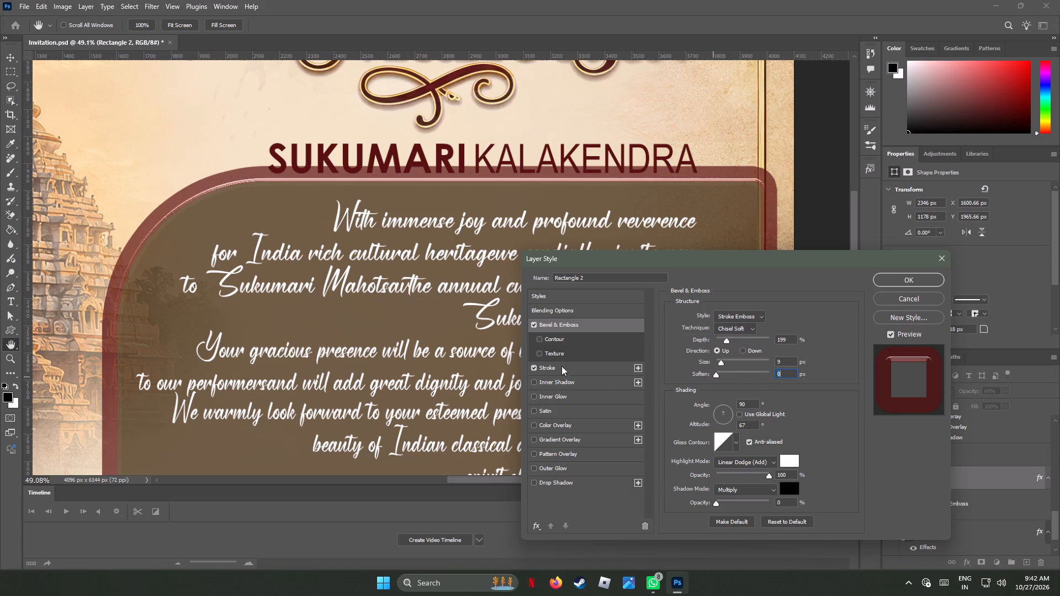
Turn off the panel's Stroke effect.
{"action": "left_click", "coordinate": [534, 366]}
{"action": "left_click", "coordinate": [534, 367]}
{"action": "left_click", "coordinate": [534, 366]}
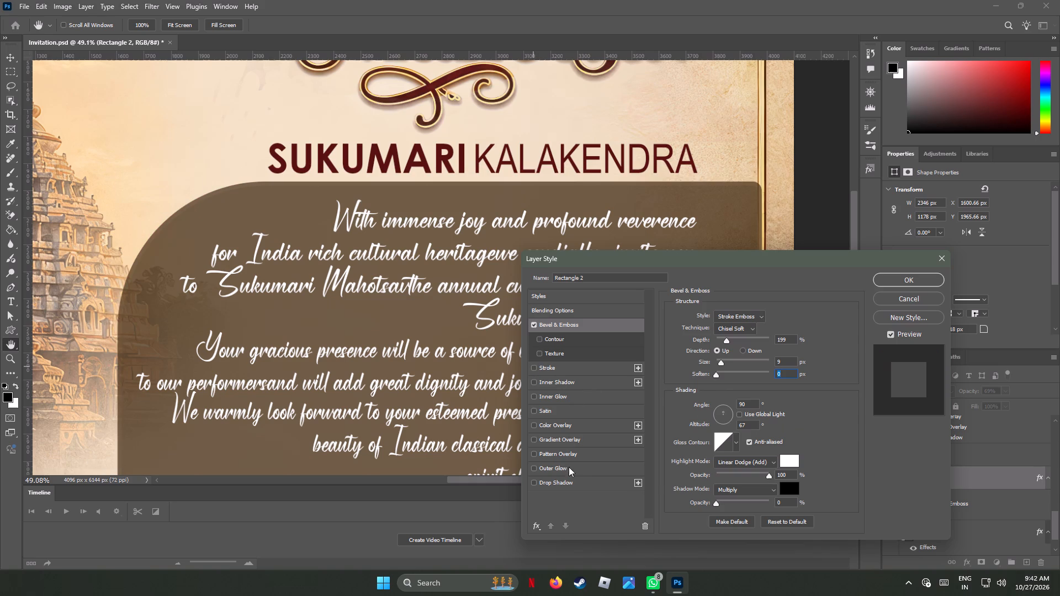
Enable a Drop Shadow on the panel and set its spread to 41% and size to 21 px.
{"action": "left_click", "coordinate": [537, 480]}
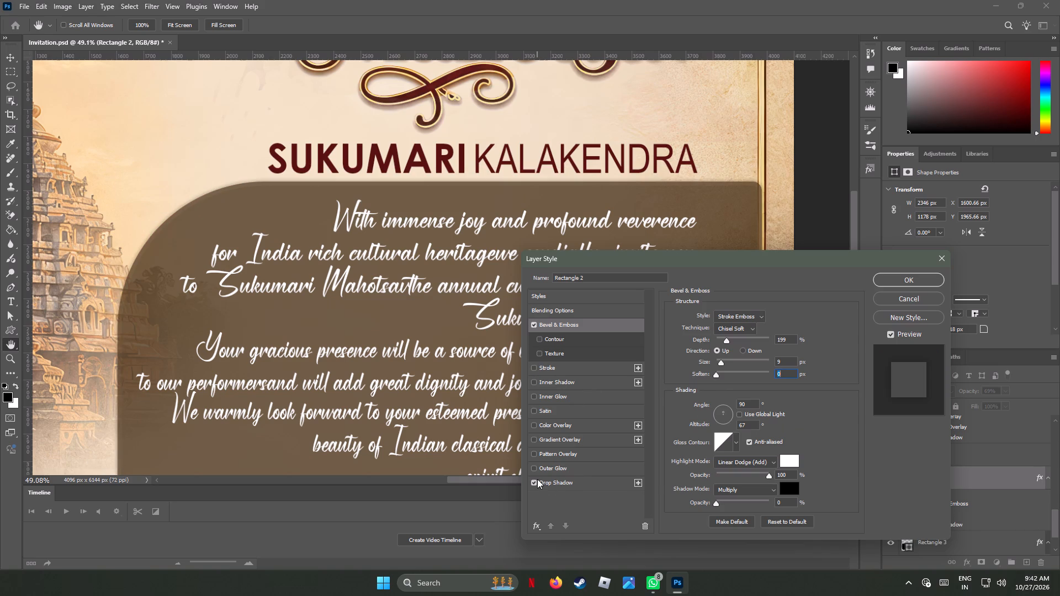
{"action": "left_click", "coordinate": [565, 482]}
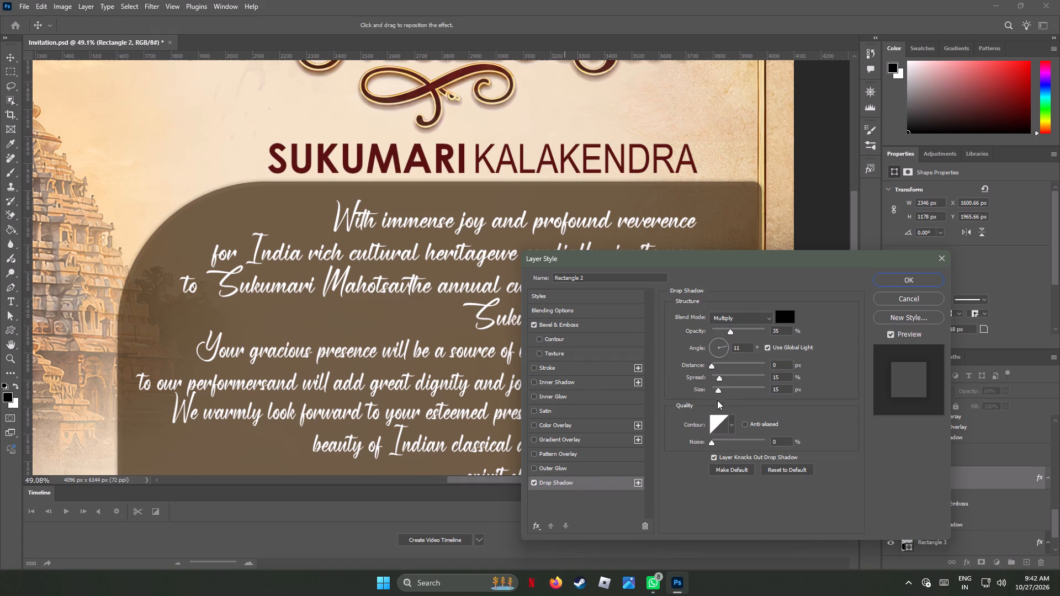
{"action": "left_click", "coordinate": [720, 379]}
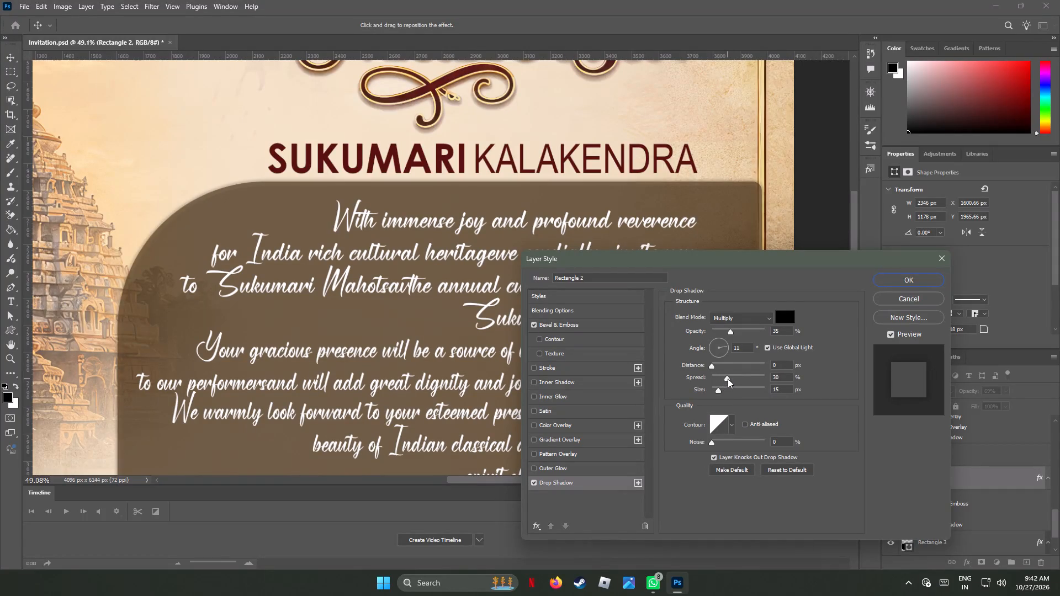
{"action": "left_click_drag", "start_coordinate": [719, 390], "coordinate": [738, 390]}
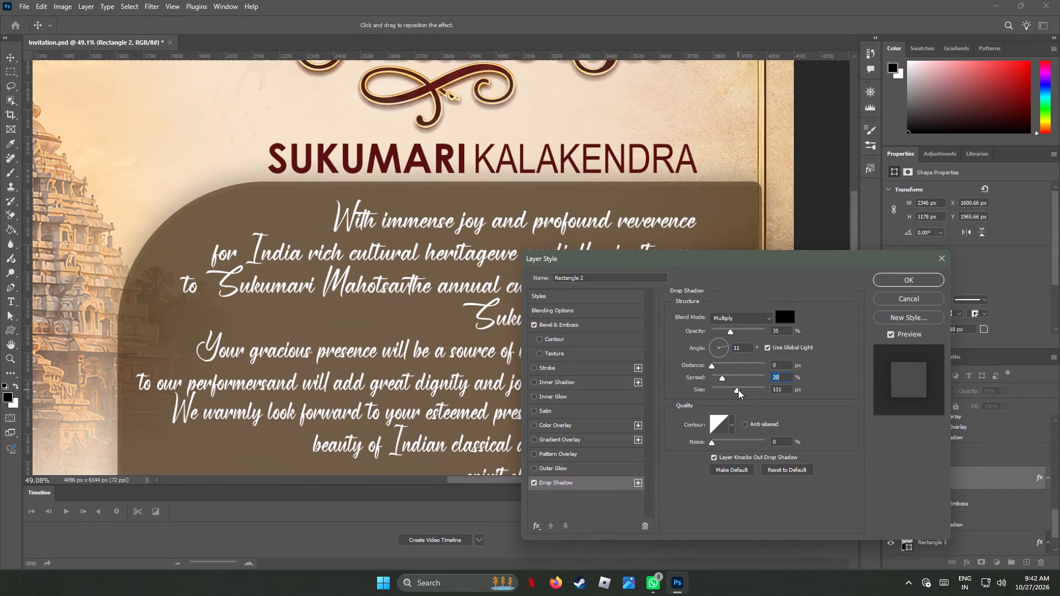
{"action": "left_click_drag", "start_coordinate": [738, 390], "coordinate": [738, 389]}
{"action": "left_click_drag", "start_coordinate": [723, 379], "coordinate": [705, 377]}
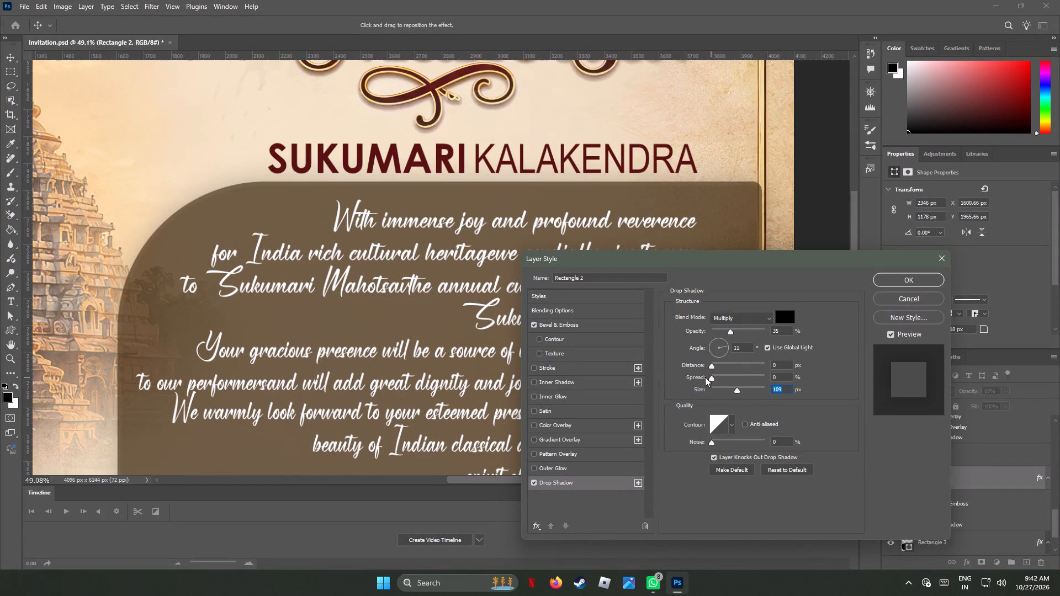
{"action": "left_click_drag", "start_coordinate": [705, 377], "coordinate": [743, 376]}
{"action": "left_click_drag", "start_coordinate": [738, 391], "coordinate": [728, 390]}
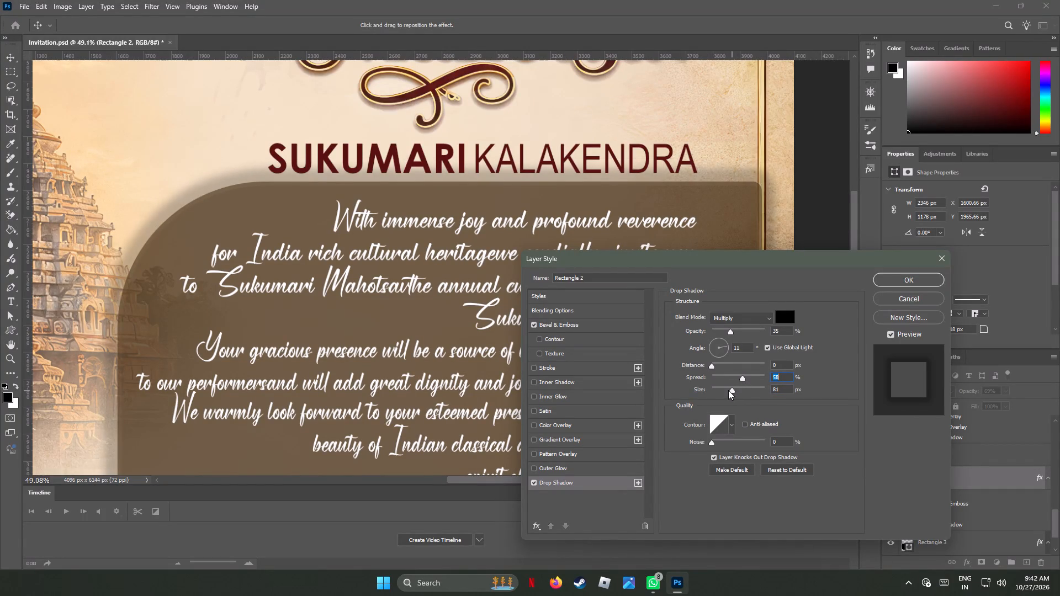
{"action": "left_click_drag", "start_coordinate": [728, 390], "coordinate": [720, 390]}
{"action": "left_click_drag", "start_coordinate": [743, 378], "coordinate": [735, 377]}
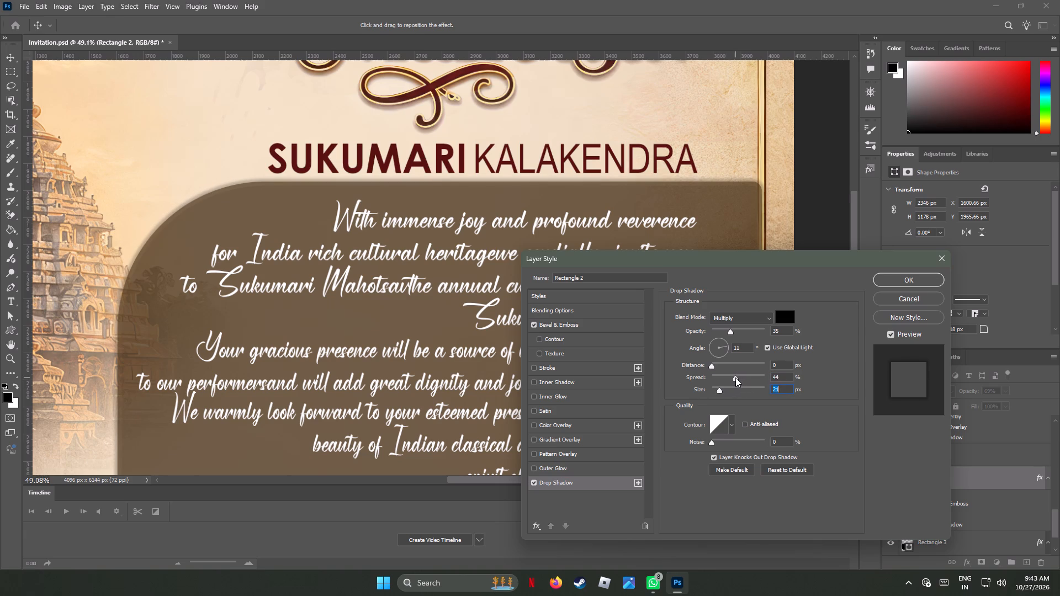
{"action": "left_click_drag", "start_coordinate": [735, 377], "coordinate": [734, 377]}
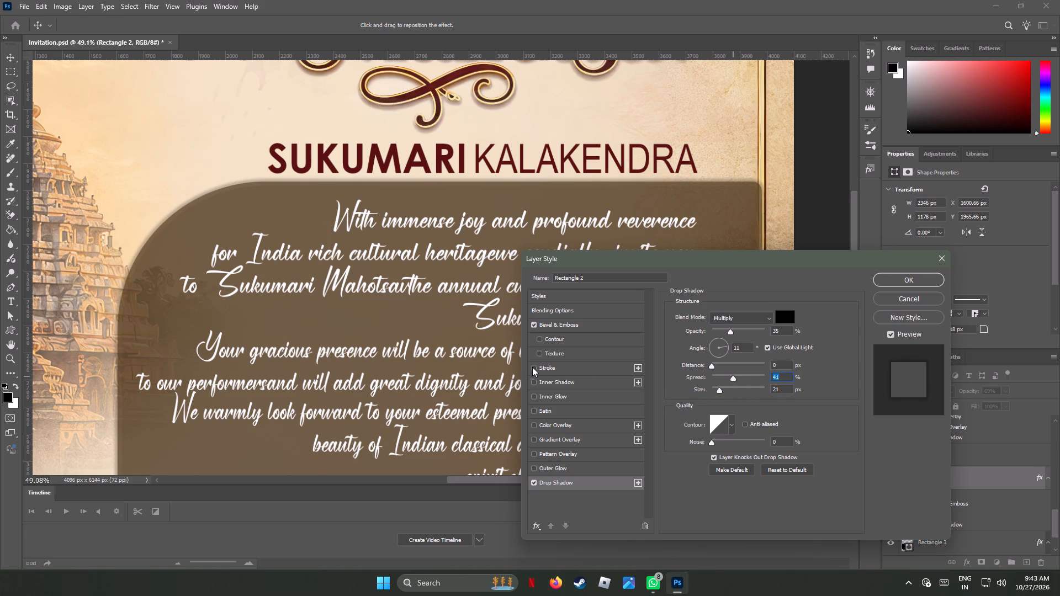
Turn the panel's Stroke effect back on and apply the layer style.
{"action": "left_click", "coordinate": [535, 368]}
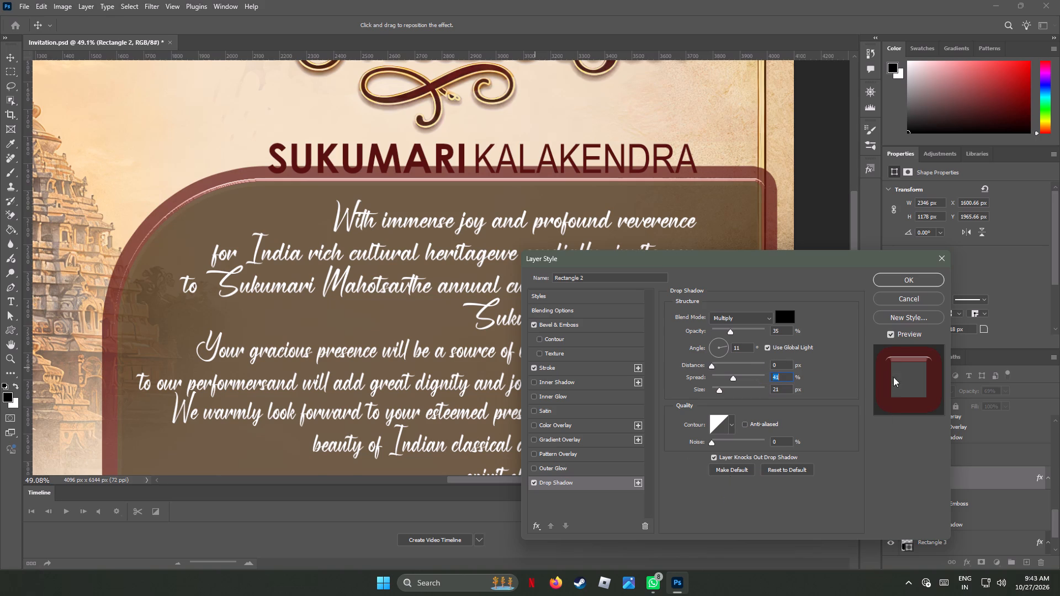
{"action": "left_click", "coordinate": [902, 280]}
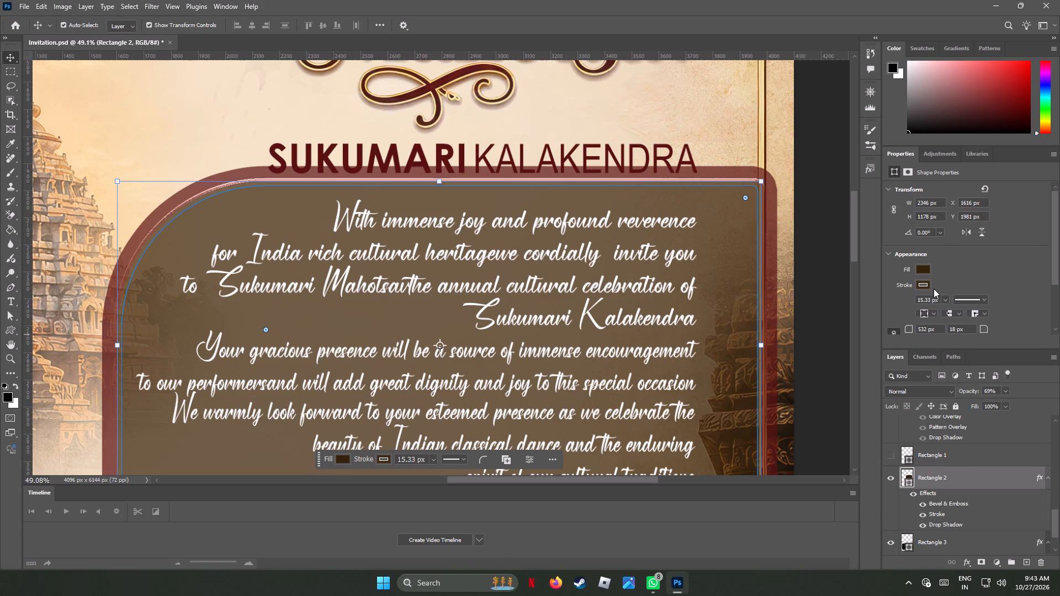
Recolour the panel shape's own outline with a golden-brown swatch from the recently used colours.
{"action": "left_click", "coordinate": [925, 286]}
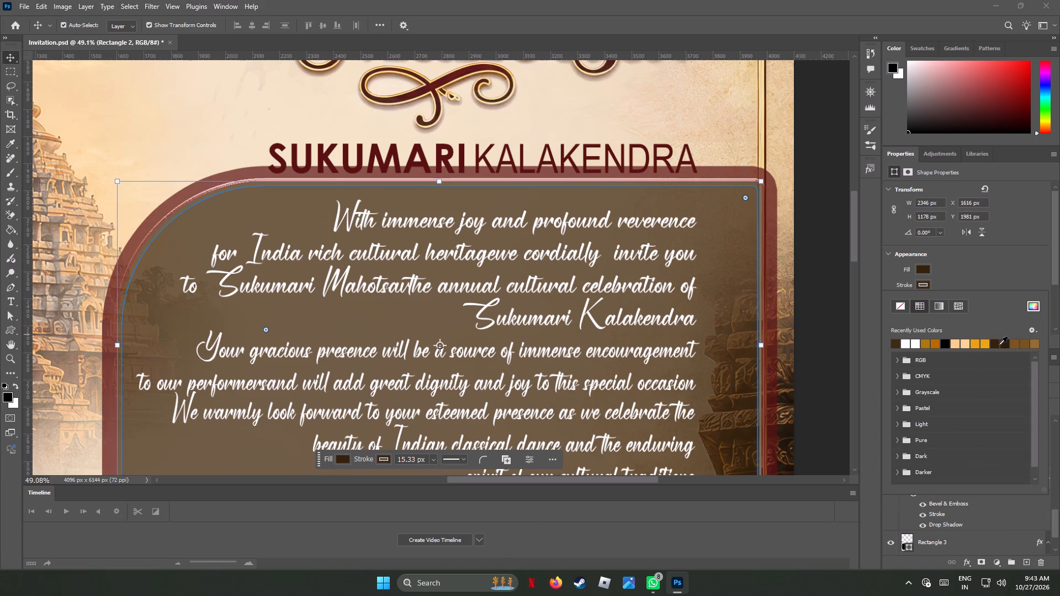
{"action": "left_click", "coordinate": [1006, 344]}
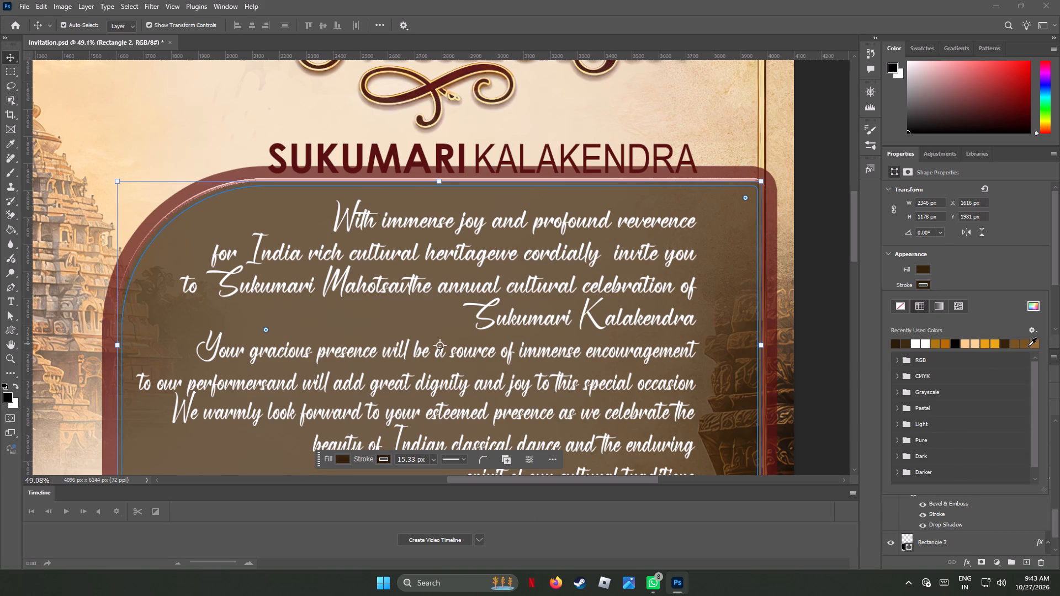
{"action": "left_click", "coordinate": [1026, 344]}
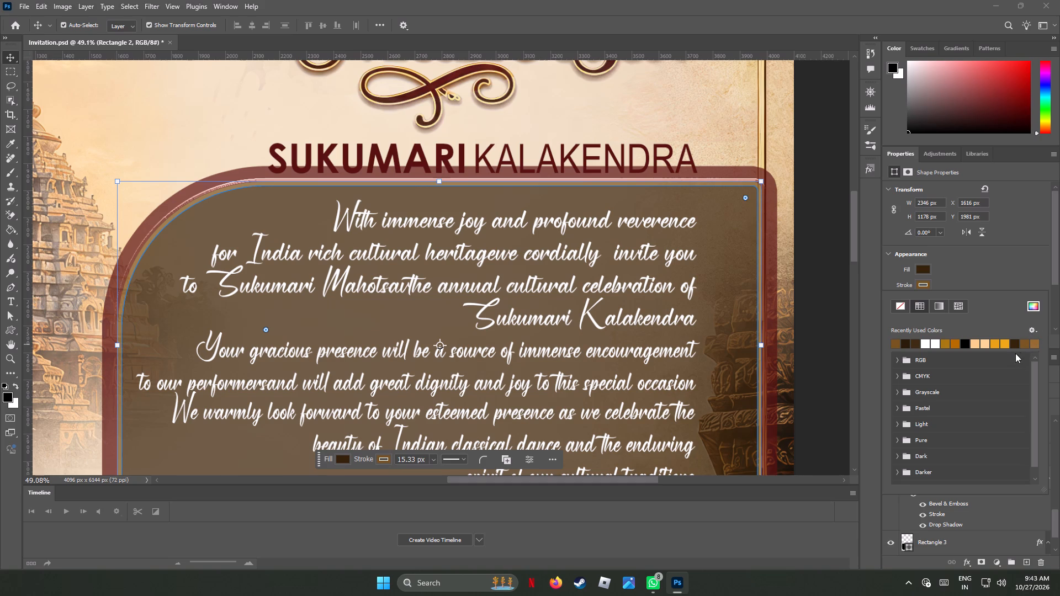
{"action": "left_click", "coordinate": [989, 280]}
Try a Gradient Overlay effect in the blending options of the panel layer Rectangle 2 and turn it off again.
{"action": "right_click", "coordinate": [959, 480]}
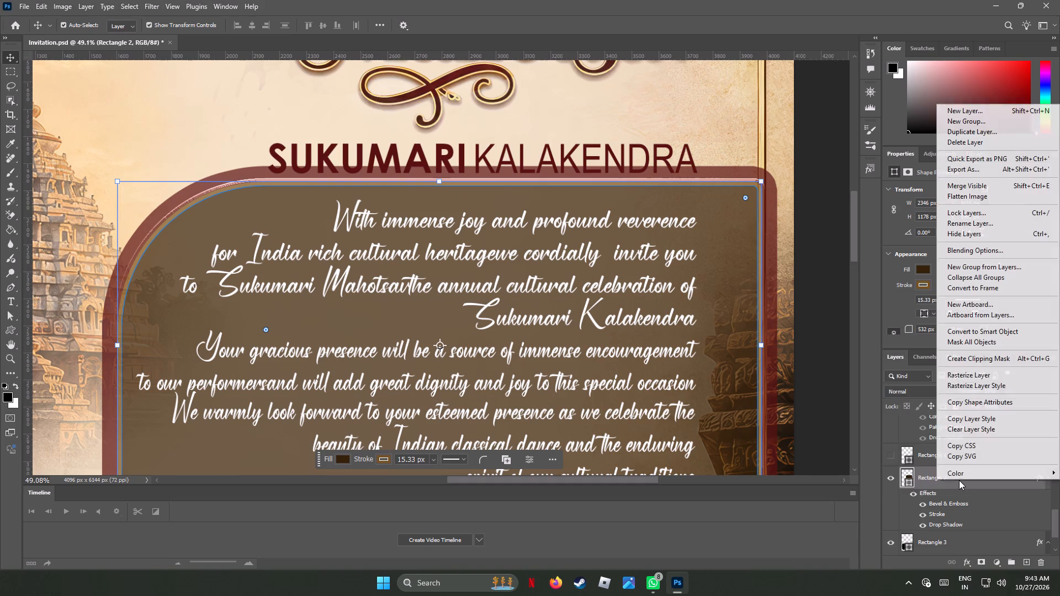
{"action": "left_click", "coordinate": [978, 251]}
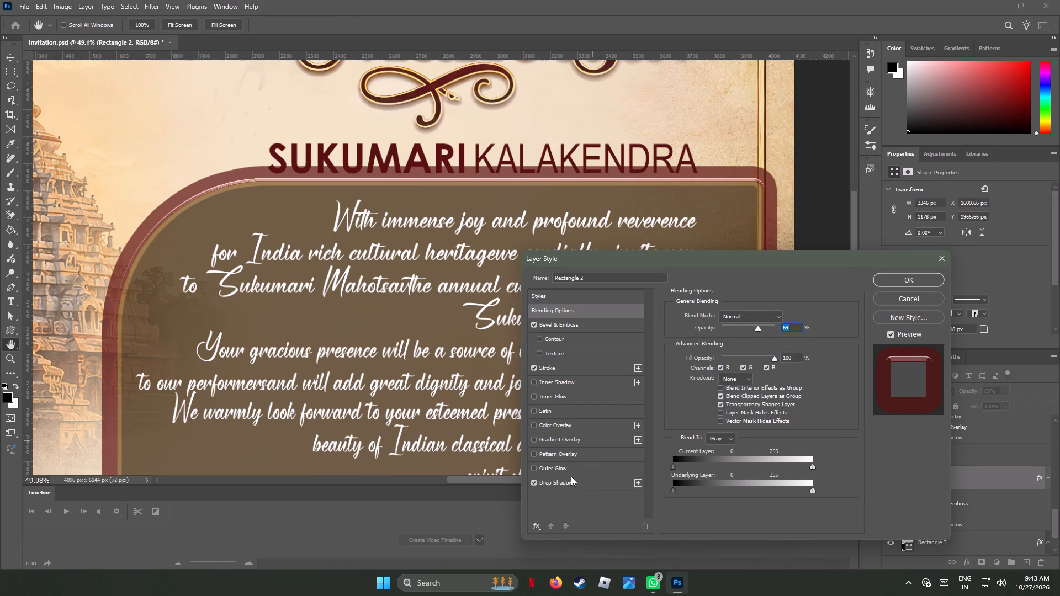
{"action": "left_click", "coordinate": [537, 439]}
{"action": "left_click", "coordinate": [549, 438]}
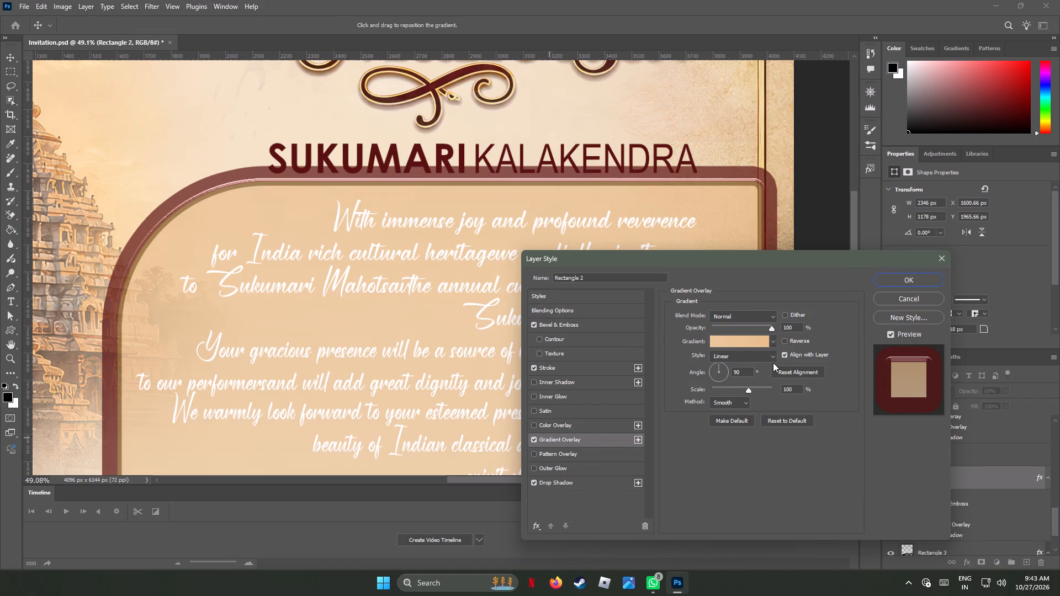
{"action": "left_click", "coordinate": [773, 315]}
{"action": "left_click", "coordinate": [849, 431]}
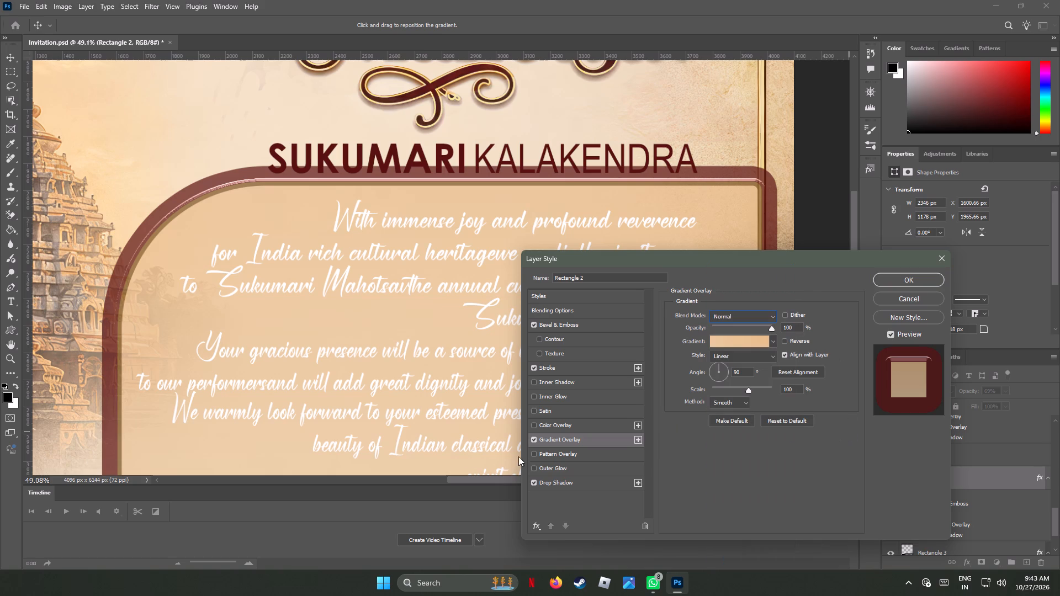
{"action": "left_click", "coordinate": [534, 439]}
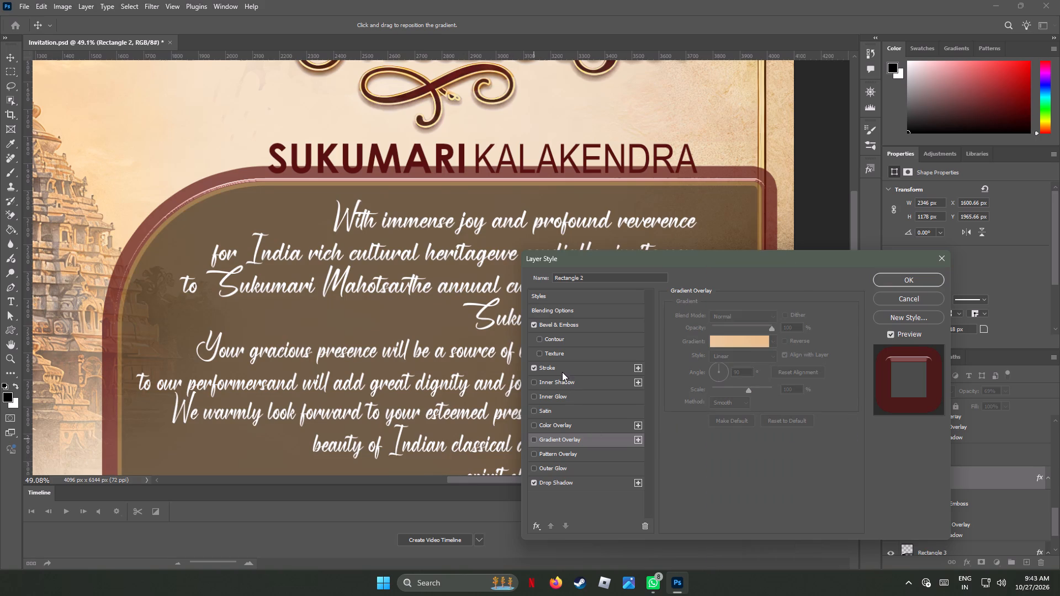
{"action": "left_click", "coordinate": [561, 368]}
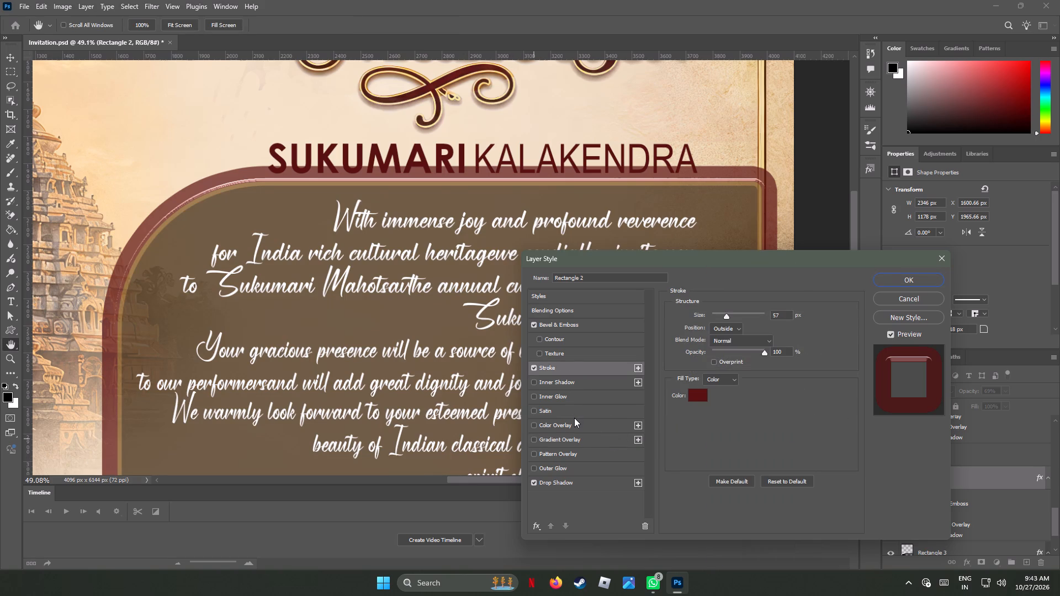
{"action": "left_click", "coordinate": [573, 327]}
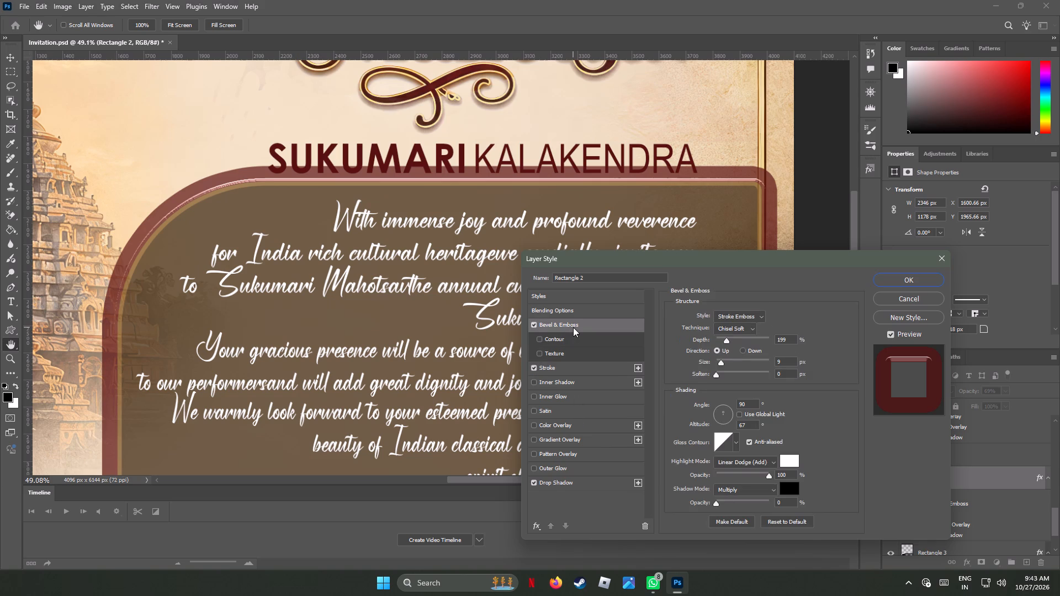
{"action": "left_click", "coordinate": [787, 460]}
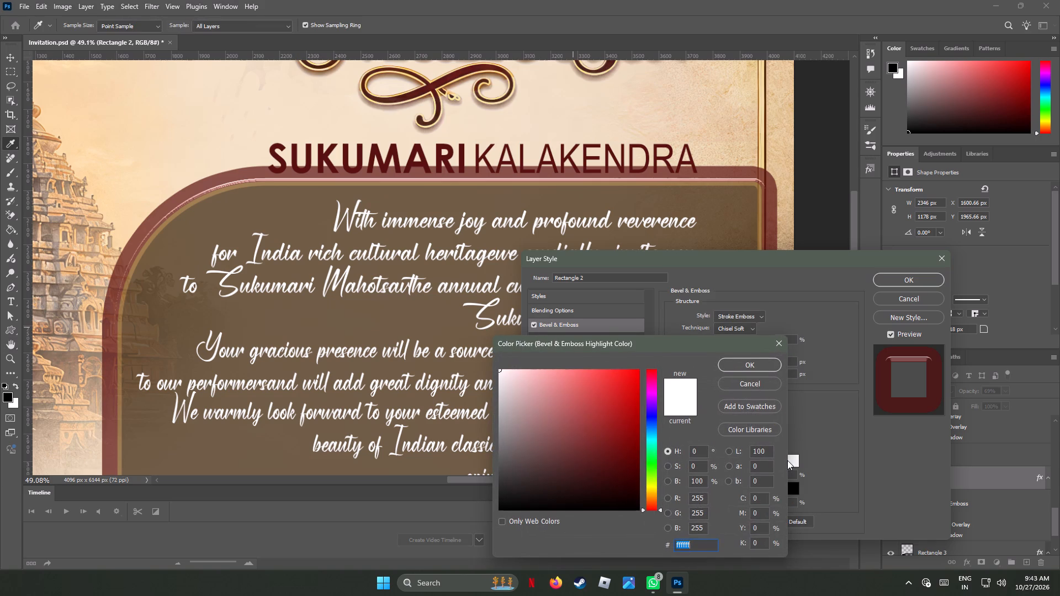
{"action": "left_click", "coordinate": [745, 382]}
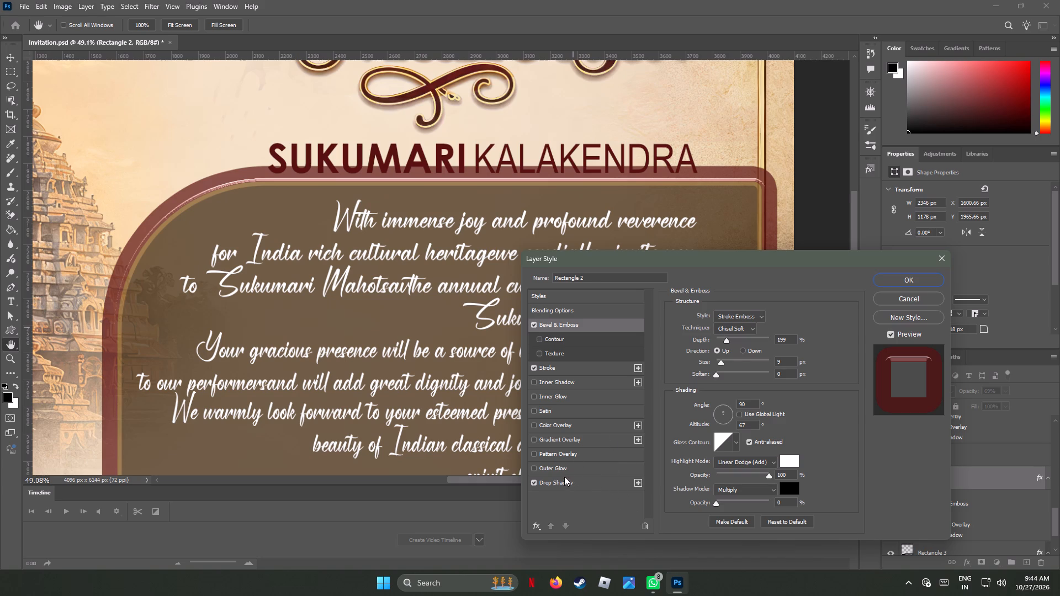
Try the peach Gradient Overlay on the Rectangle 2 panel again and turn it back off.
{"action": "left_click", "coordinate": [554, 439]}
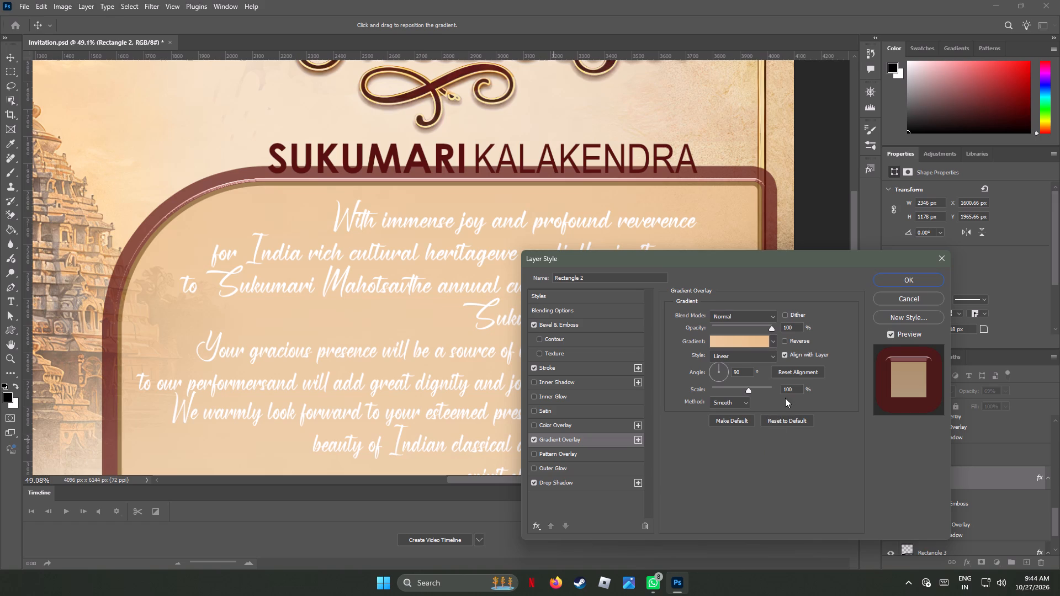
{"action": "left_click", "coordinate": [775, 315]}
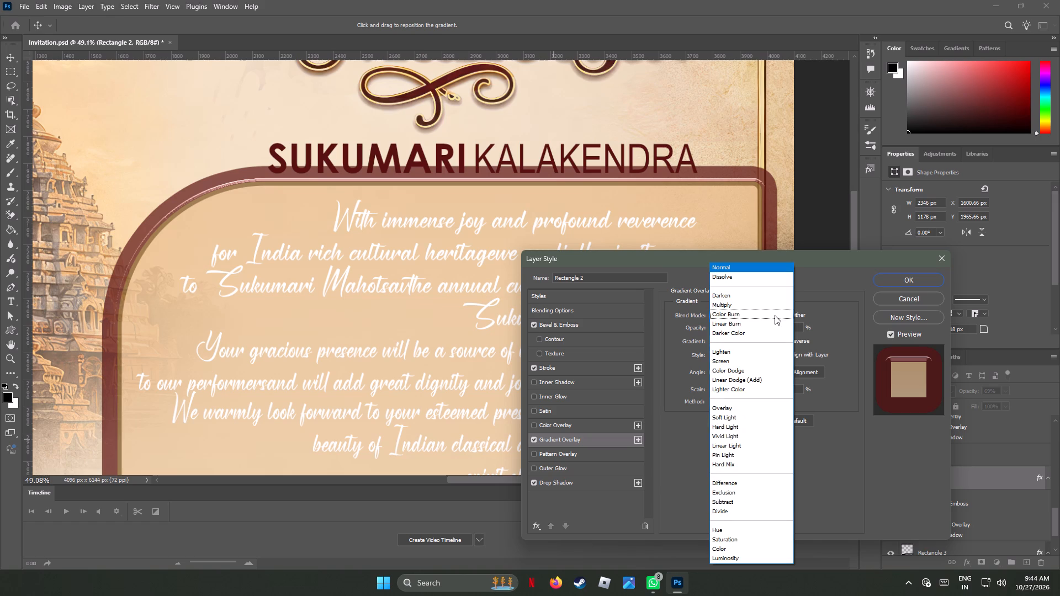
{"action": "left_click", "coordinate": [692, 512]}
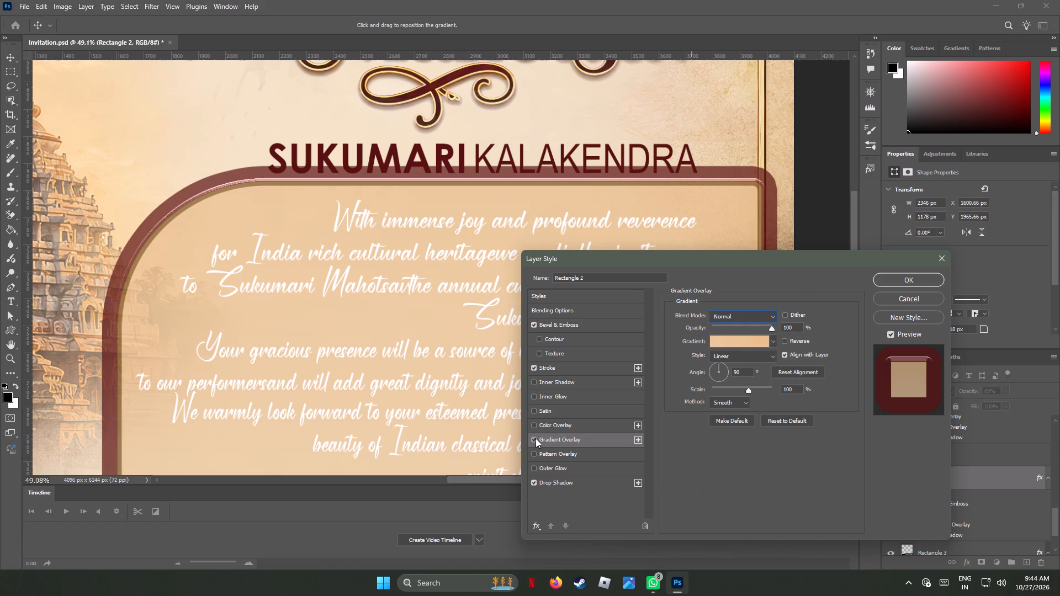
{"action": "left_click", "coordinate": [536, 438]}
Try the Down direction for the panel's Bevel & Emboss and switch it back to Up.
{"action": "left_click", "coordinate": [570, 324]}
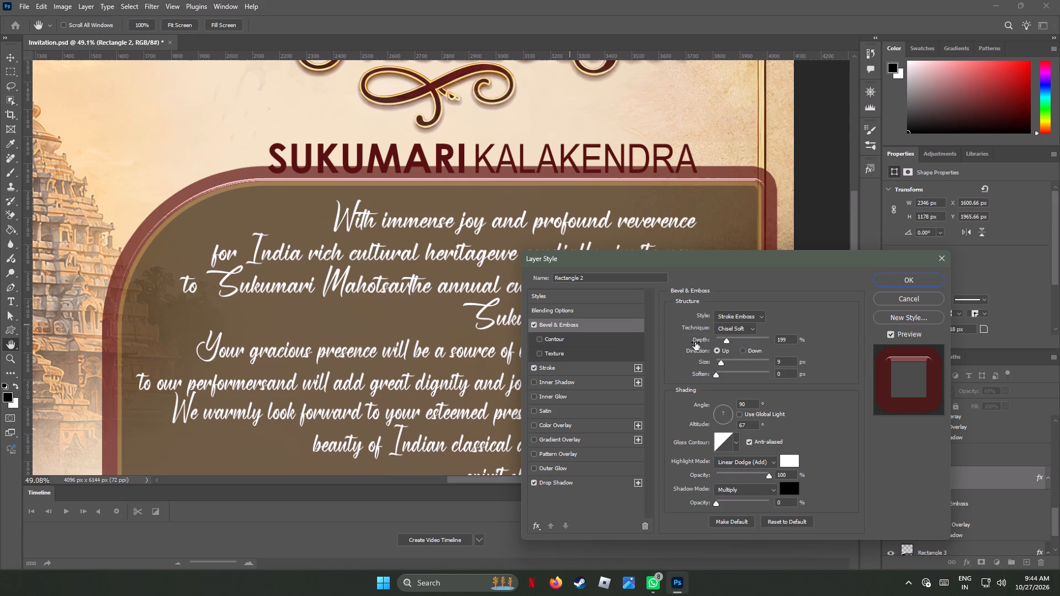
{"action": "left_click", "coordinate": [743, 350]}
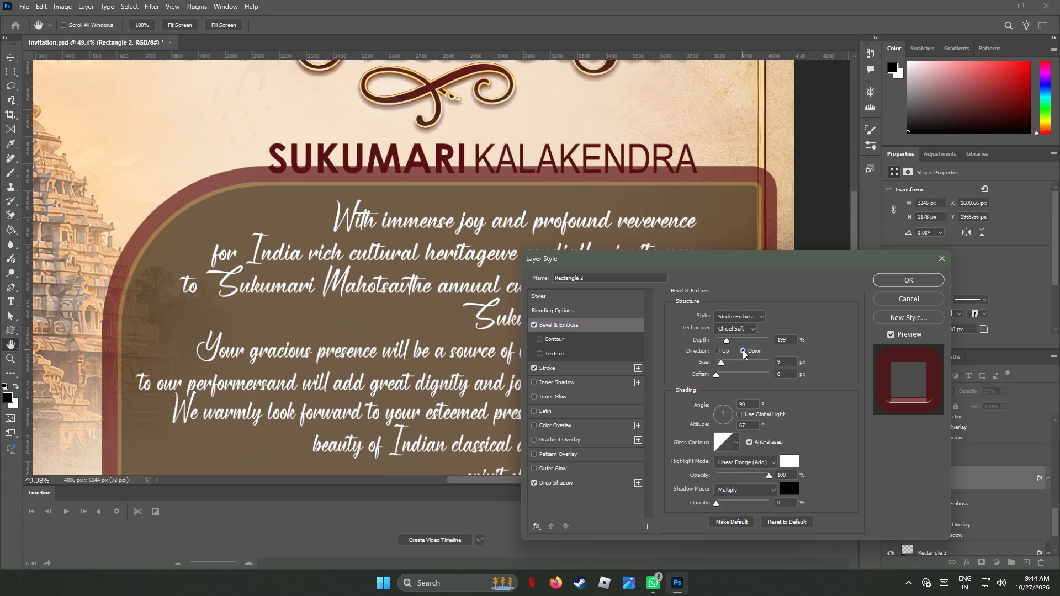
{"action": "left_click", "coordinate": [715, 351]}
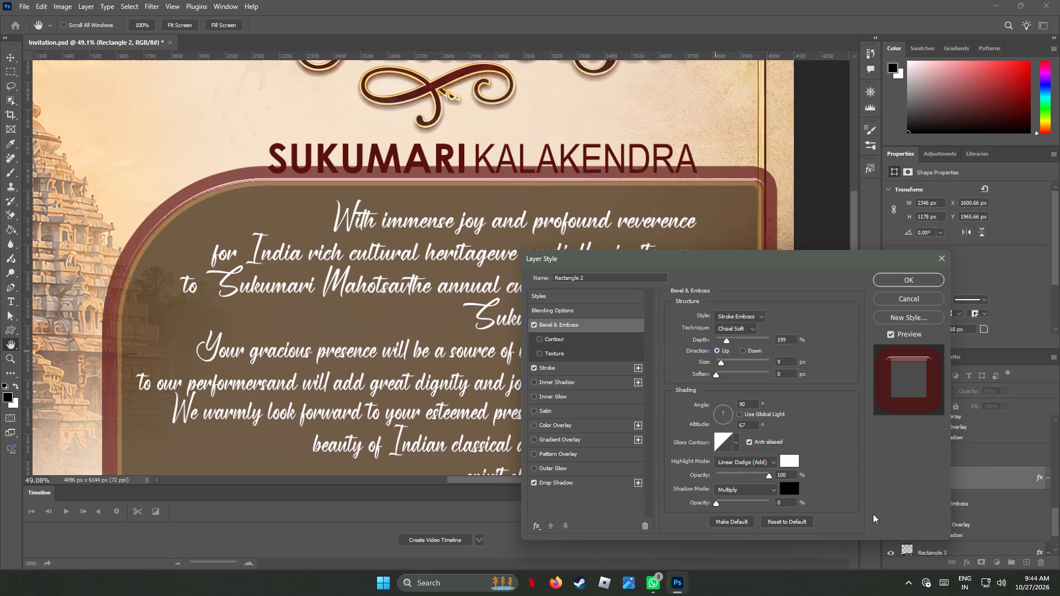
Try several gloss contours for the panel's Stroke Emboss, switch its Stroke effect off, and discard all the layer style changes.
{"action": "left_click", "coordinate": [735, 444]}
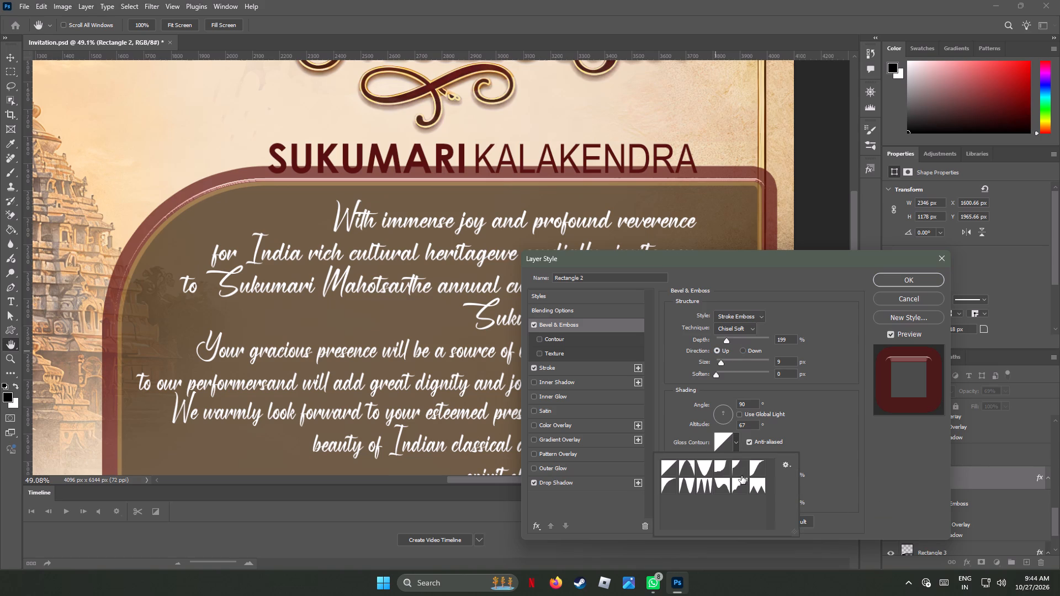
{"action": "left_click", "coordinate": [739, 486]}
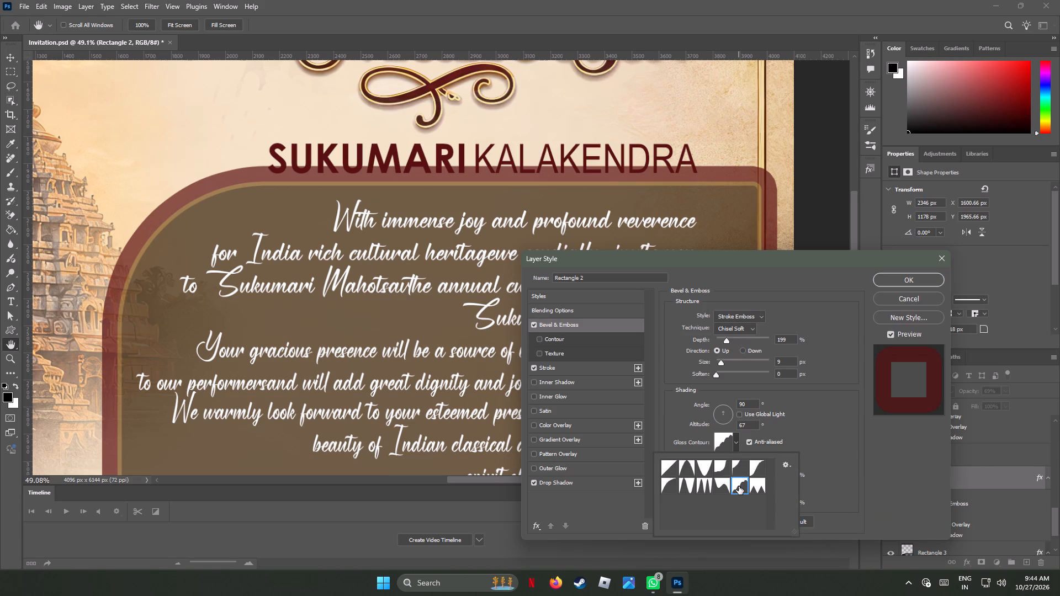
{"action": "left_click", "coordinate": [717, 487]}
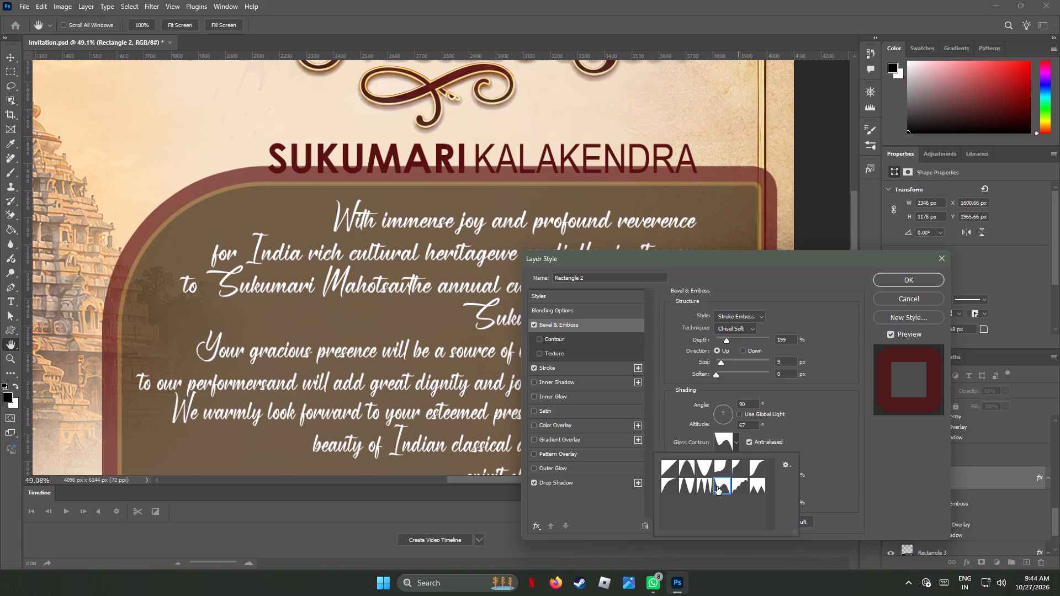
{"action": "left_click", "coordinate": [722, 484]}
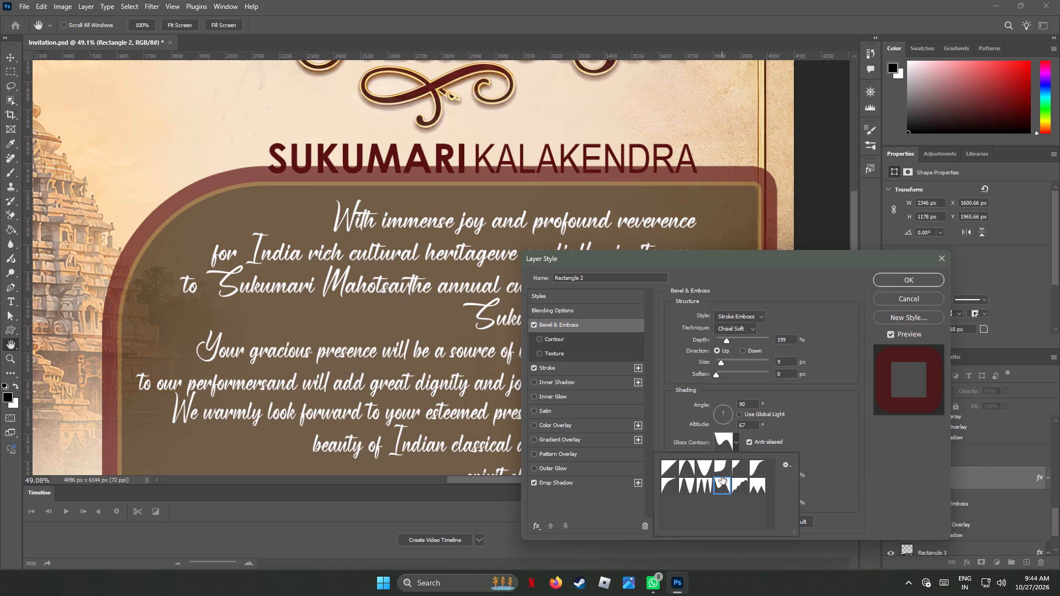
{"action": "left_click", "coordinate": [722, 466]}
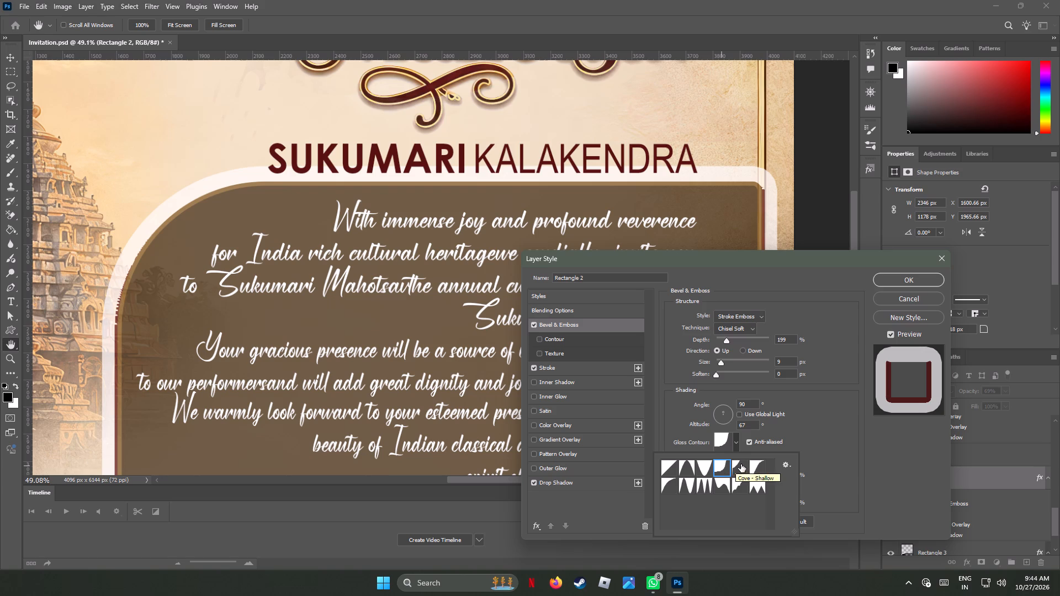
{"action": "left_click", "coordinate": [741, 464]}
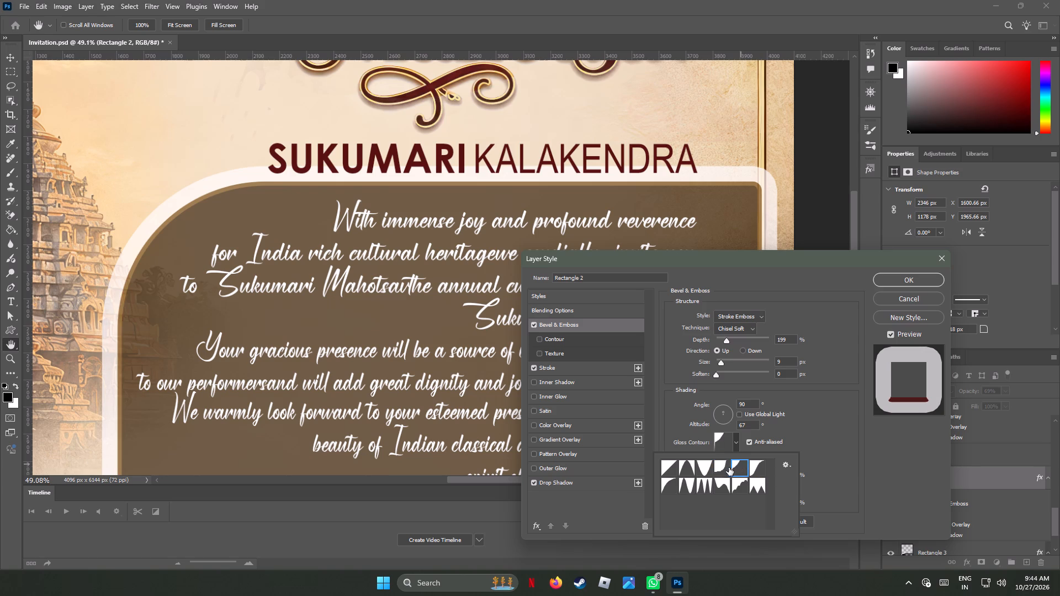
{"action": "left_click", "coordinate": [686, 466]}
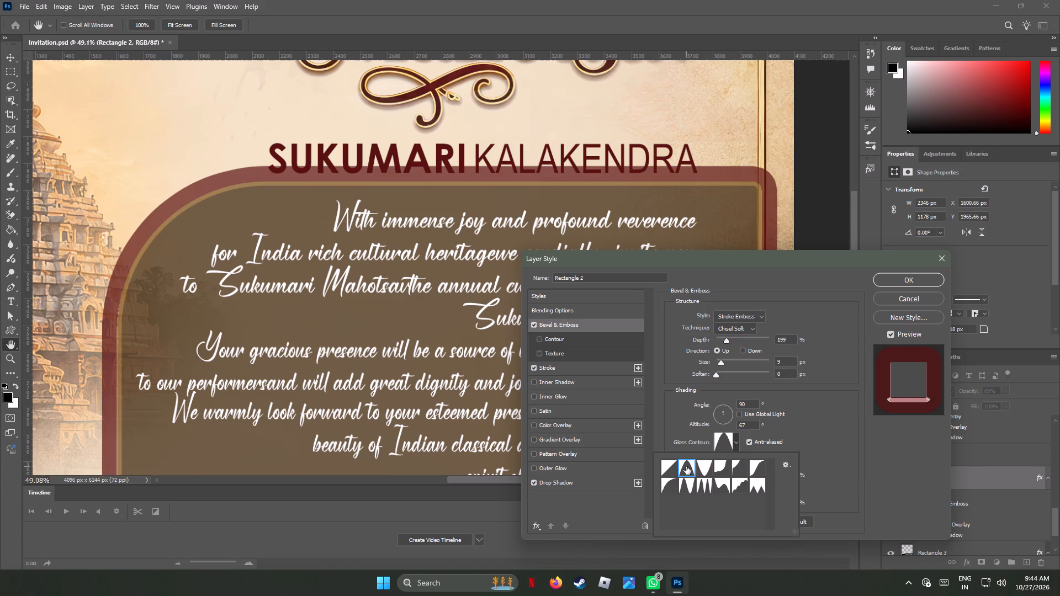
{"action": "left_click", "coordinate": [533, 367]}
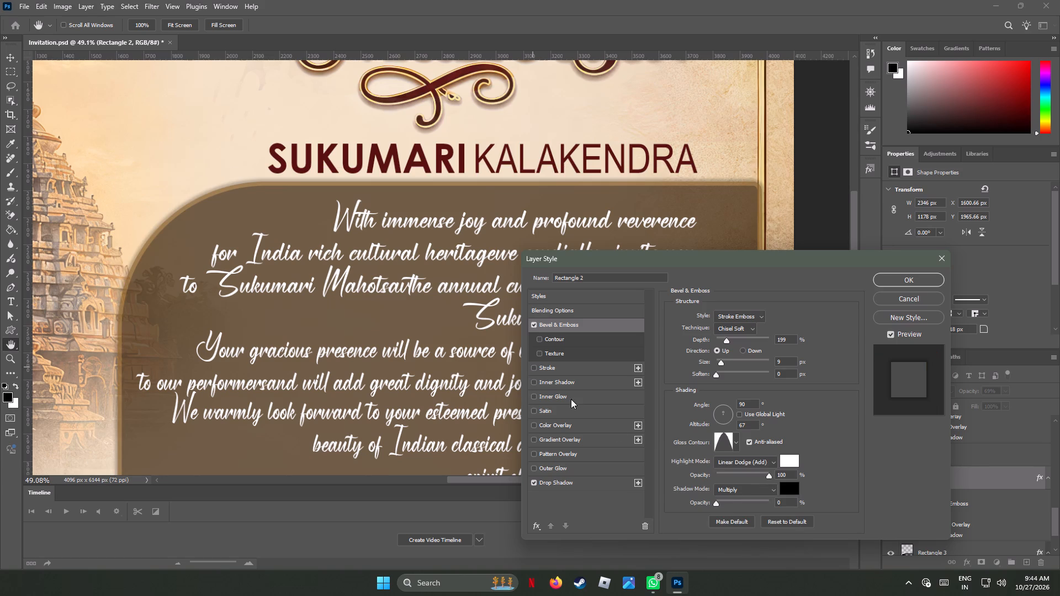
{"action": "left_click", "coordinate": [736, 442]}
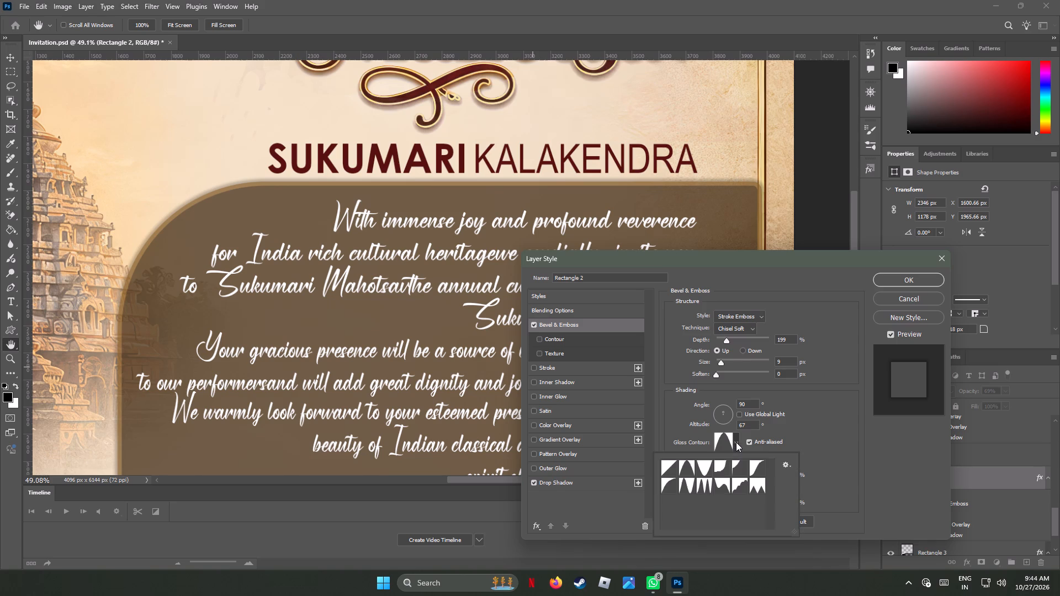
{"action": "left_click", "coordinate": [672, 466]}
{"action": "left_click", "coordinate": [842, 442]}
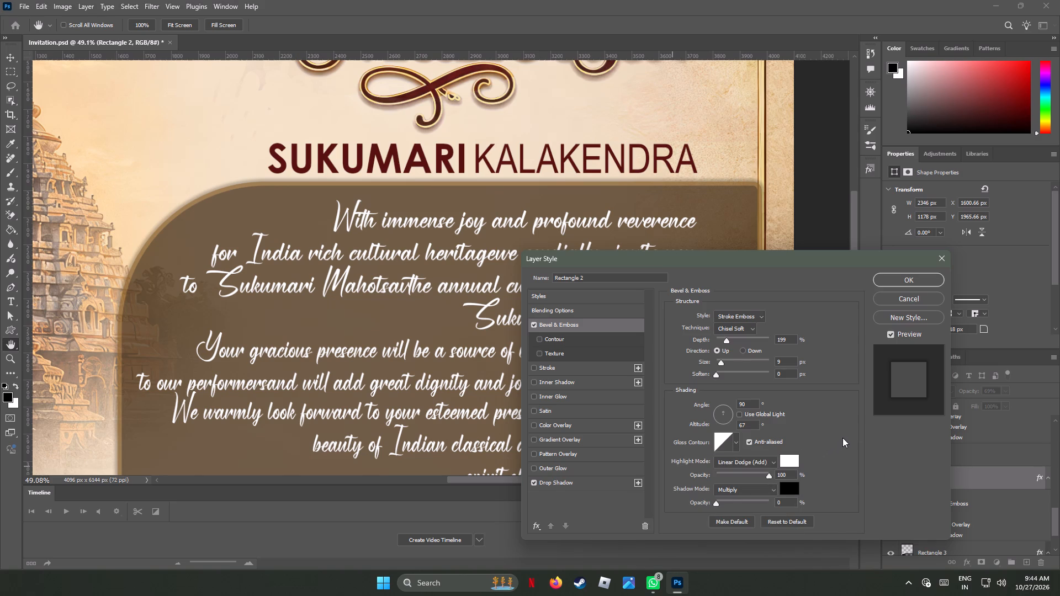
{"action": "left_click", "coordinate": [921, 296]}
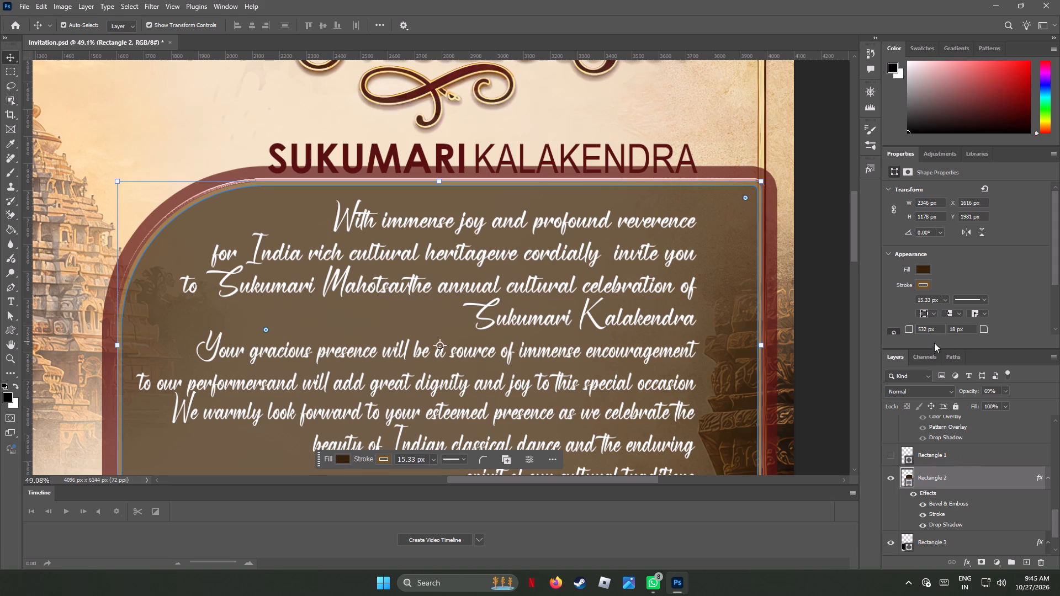
Reduce the panel shape's own outline width to 0 px.
{"action": "left_click", "coordinate": [926, 284]}
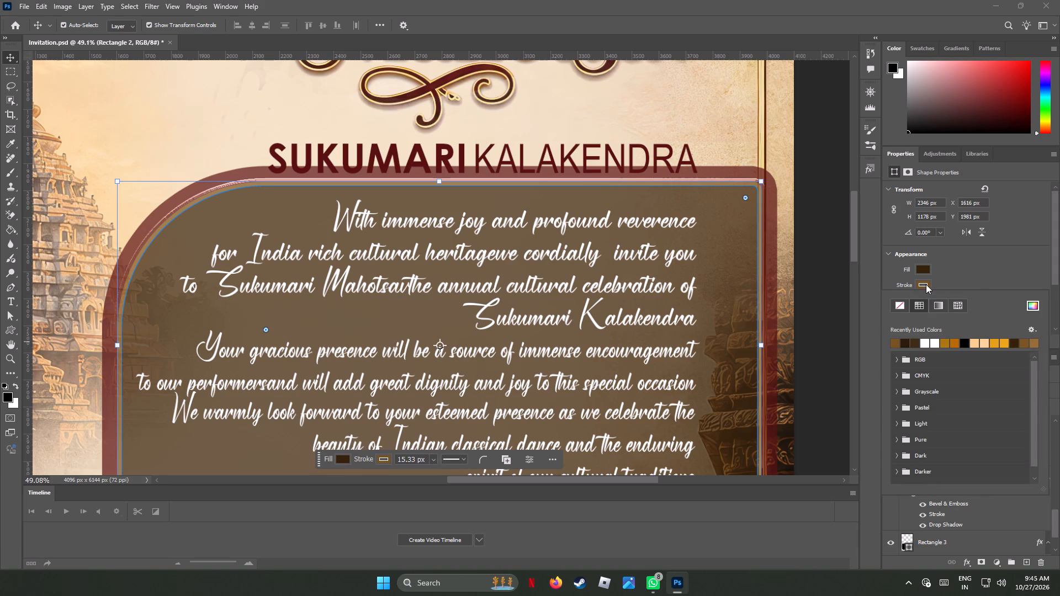
{"action": "left_click", "coordinate": [926, 284]}
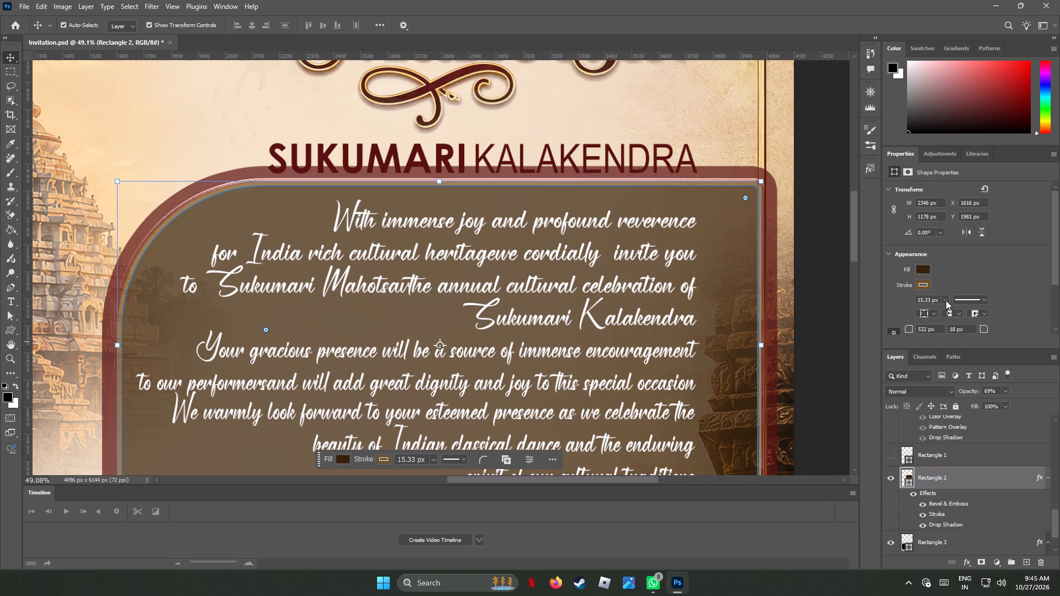
{"action": "left_click", "coordinate": [946, 300]}
{"action": "left_click_drag", "start_coordinate": [946, 313], "coordinate": [883, 316]}
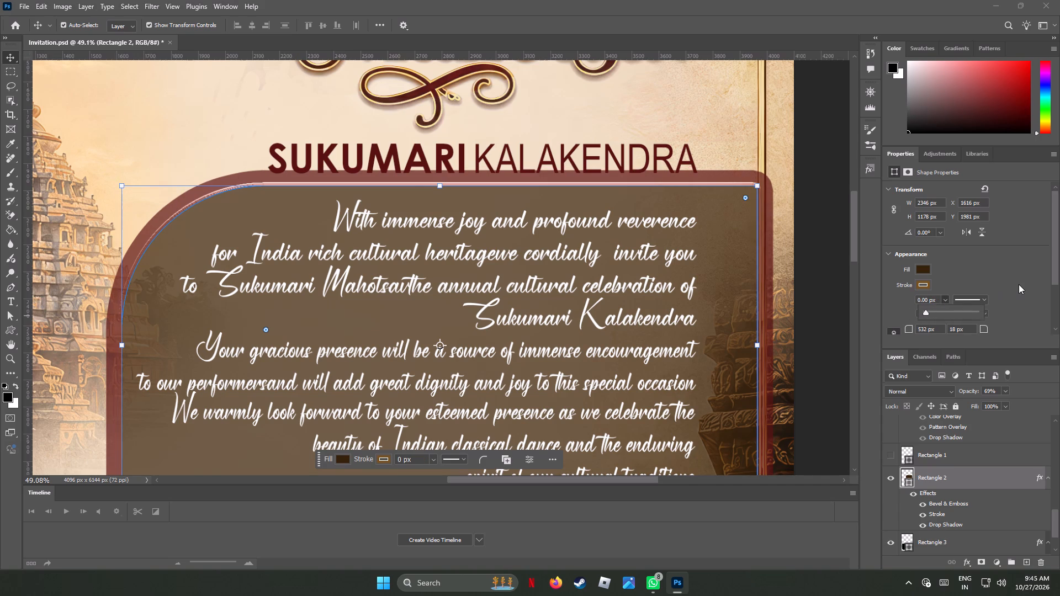
{"action": "left_click", "coordinate": [1019, 284]}
Clear the entire layer style from the Rectangle 2 panel layer.
{"action": "right_click", "coordinate": [985, 477]}
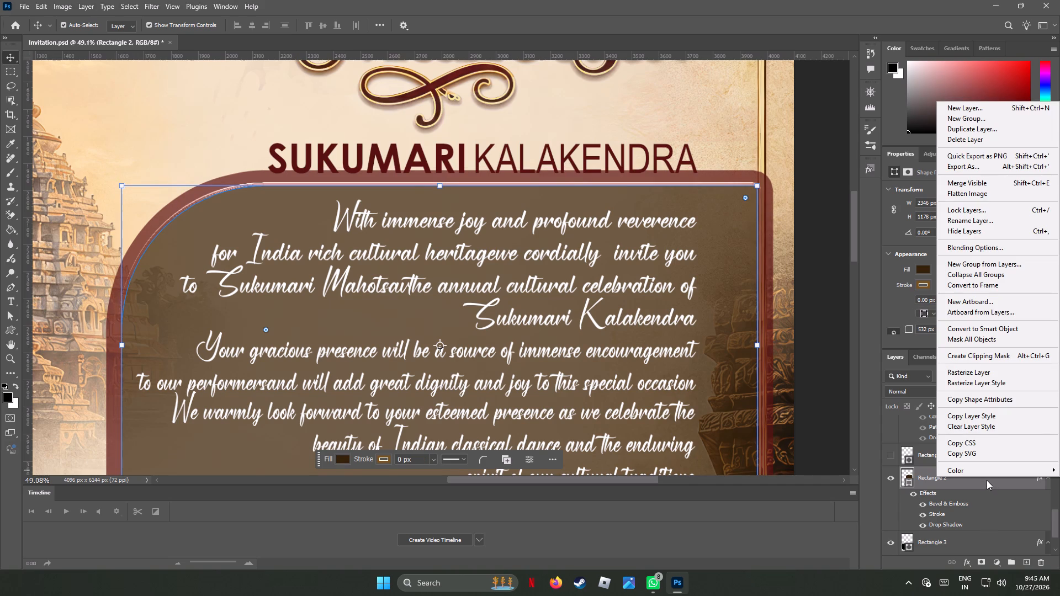
{"action": "left_click", "coordinate": [985, 427]}
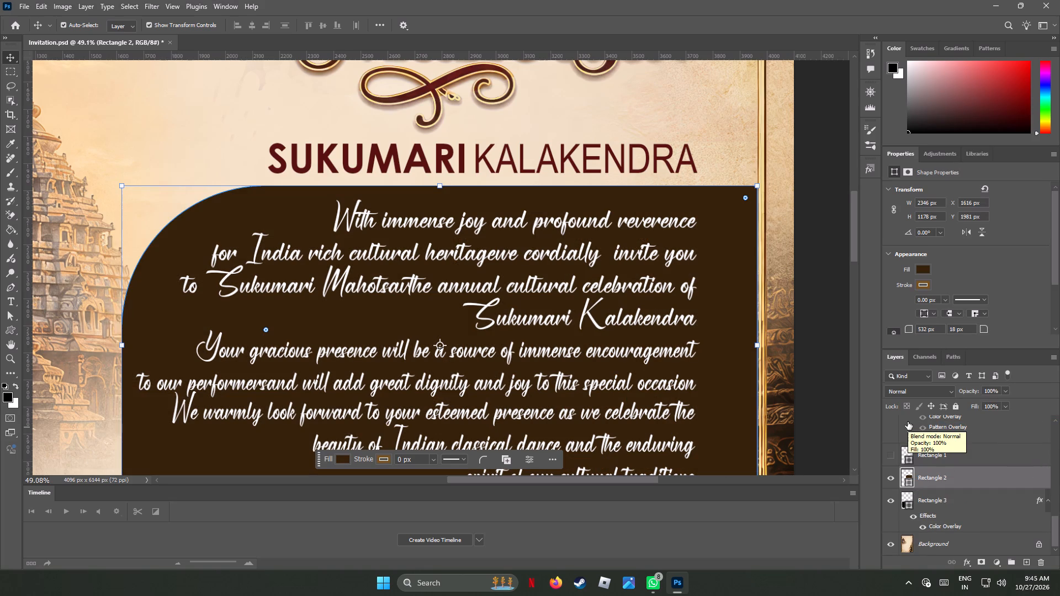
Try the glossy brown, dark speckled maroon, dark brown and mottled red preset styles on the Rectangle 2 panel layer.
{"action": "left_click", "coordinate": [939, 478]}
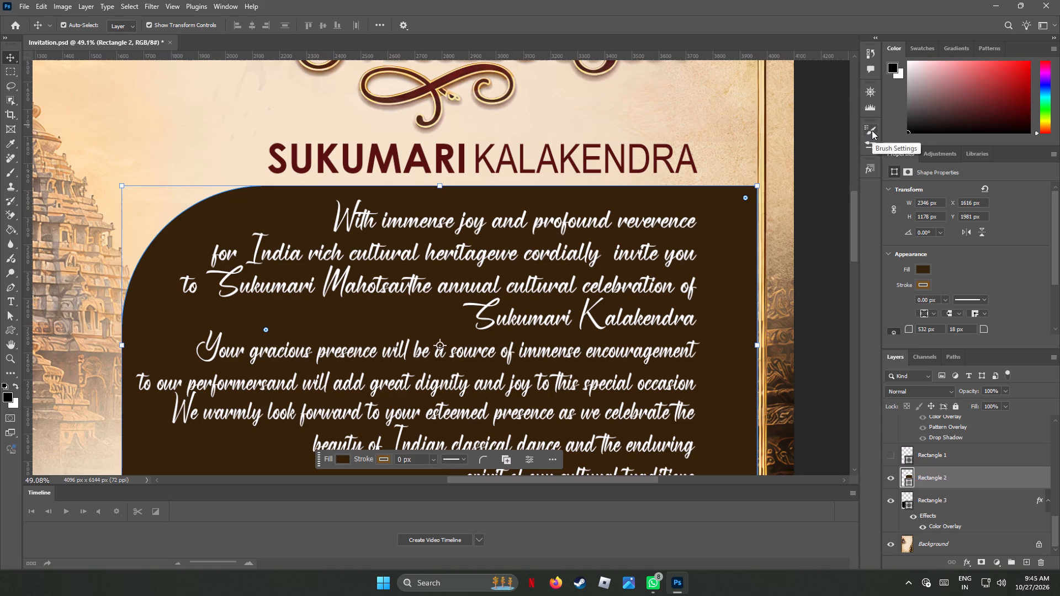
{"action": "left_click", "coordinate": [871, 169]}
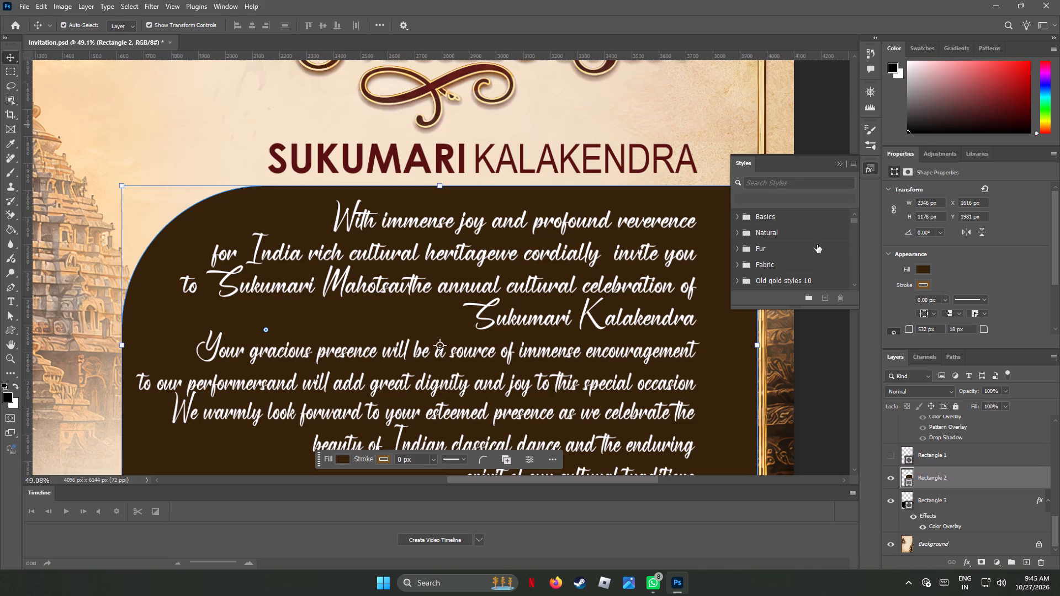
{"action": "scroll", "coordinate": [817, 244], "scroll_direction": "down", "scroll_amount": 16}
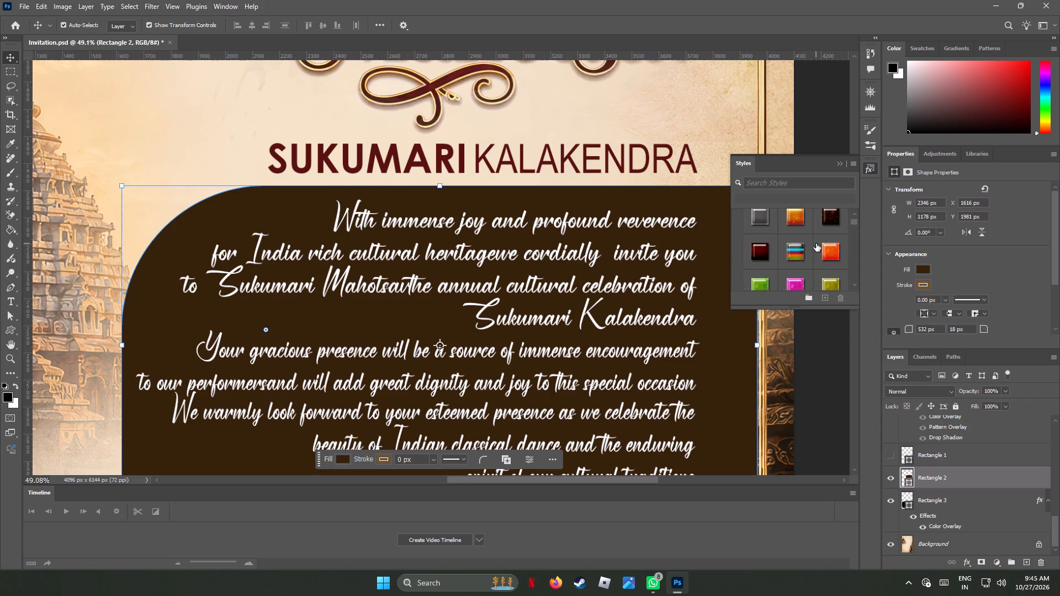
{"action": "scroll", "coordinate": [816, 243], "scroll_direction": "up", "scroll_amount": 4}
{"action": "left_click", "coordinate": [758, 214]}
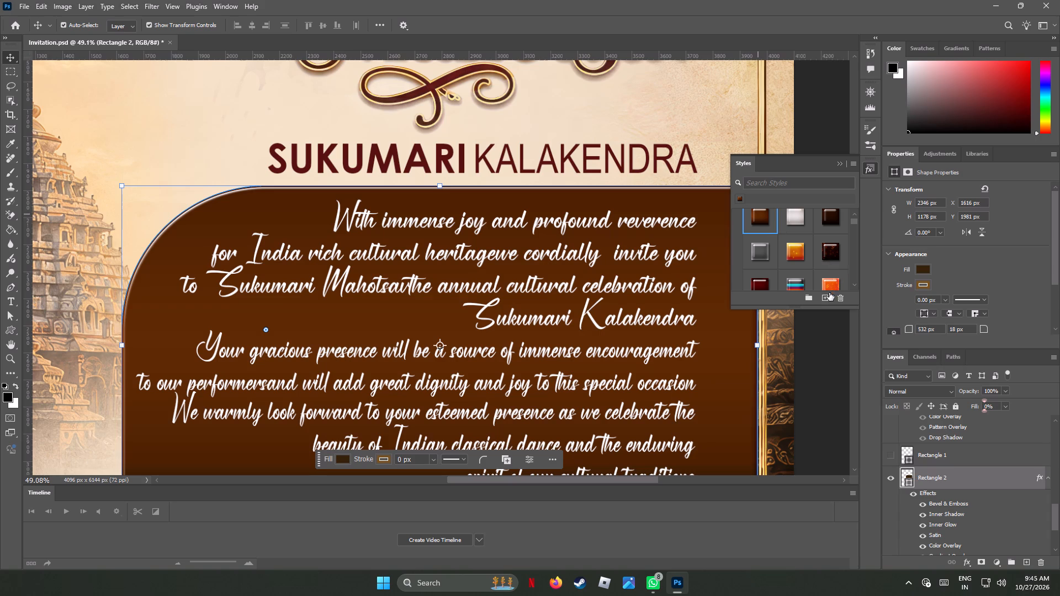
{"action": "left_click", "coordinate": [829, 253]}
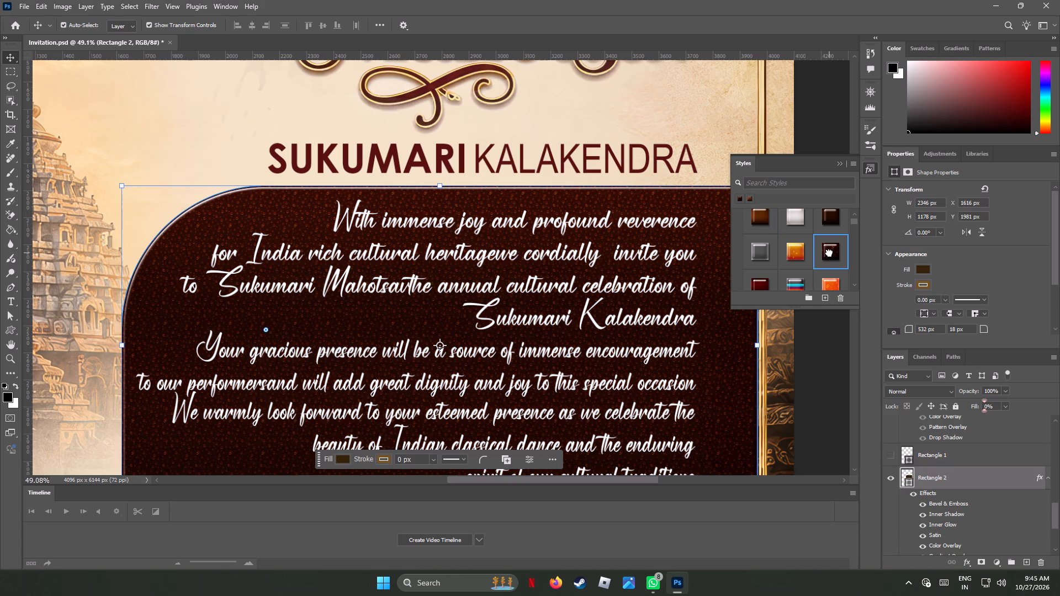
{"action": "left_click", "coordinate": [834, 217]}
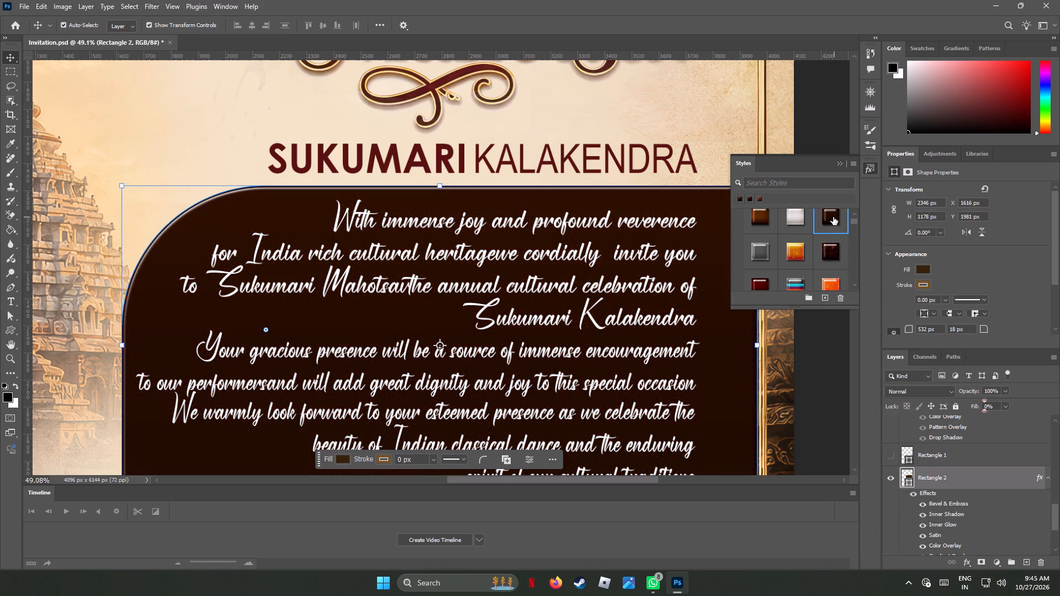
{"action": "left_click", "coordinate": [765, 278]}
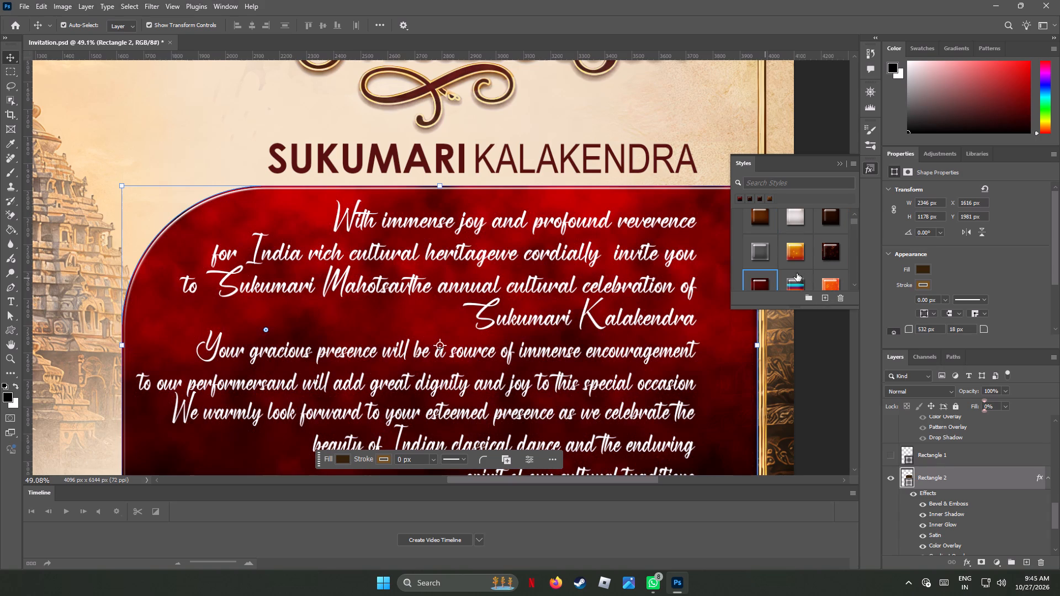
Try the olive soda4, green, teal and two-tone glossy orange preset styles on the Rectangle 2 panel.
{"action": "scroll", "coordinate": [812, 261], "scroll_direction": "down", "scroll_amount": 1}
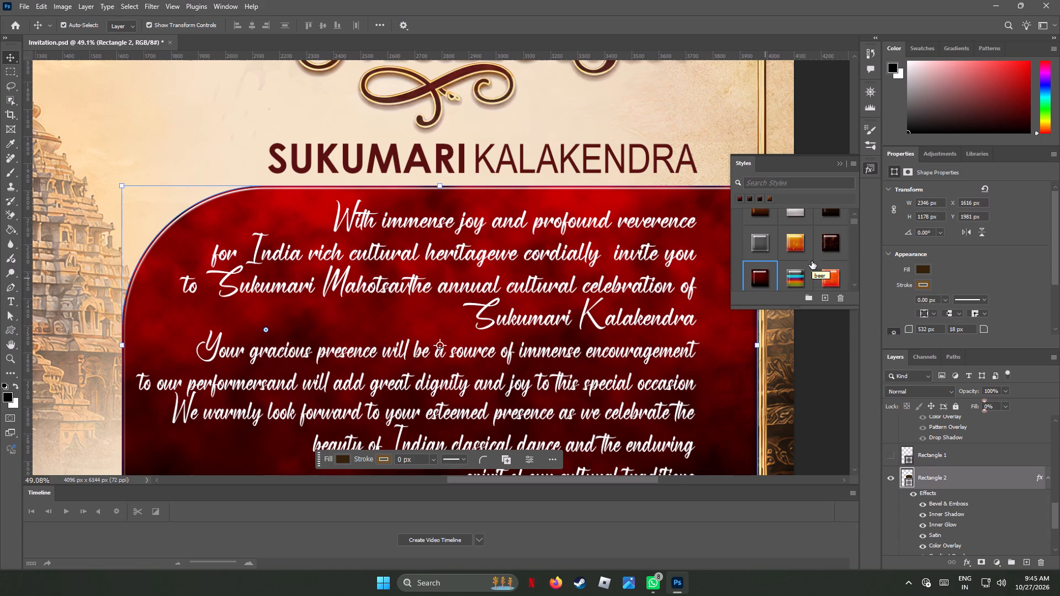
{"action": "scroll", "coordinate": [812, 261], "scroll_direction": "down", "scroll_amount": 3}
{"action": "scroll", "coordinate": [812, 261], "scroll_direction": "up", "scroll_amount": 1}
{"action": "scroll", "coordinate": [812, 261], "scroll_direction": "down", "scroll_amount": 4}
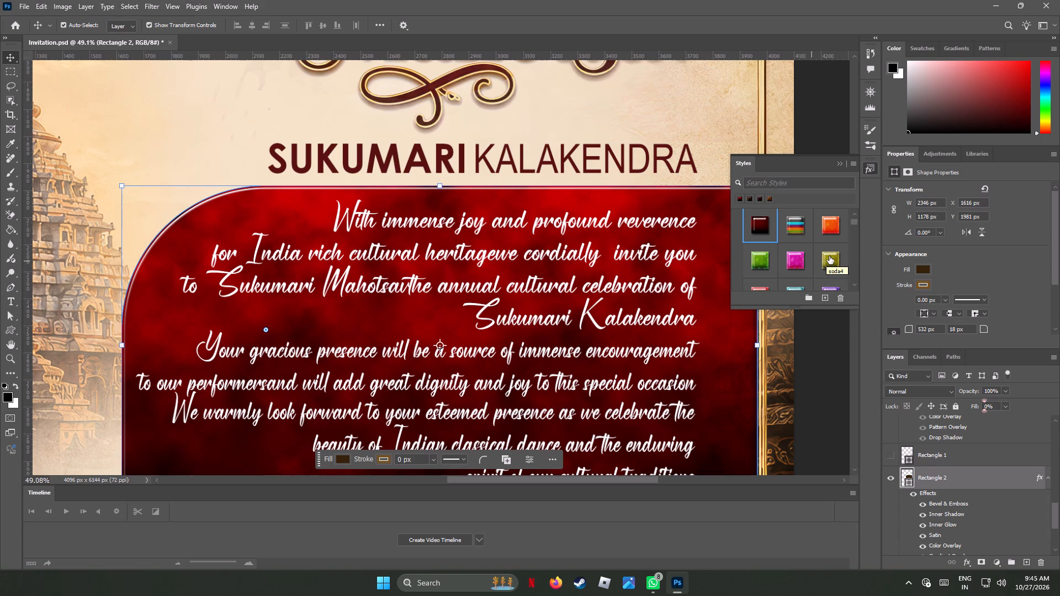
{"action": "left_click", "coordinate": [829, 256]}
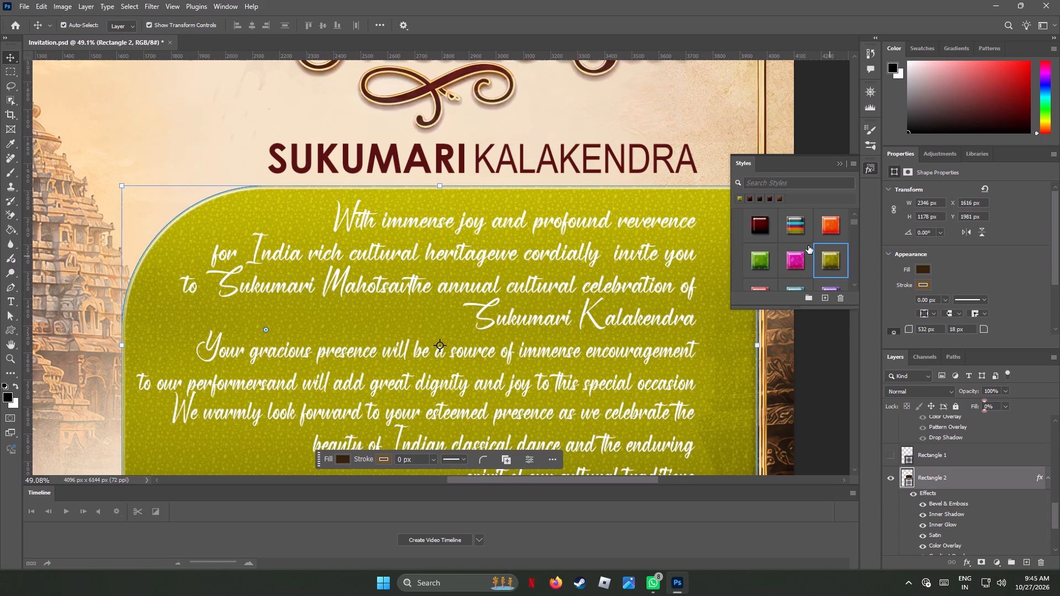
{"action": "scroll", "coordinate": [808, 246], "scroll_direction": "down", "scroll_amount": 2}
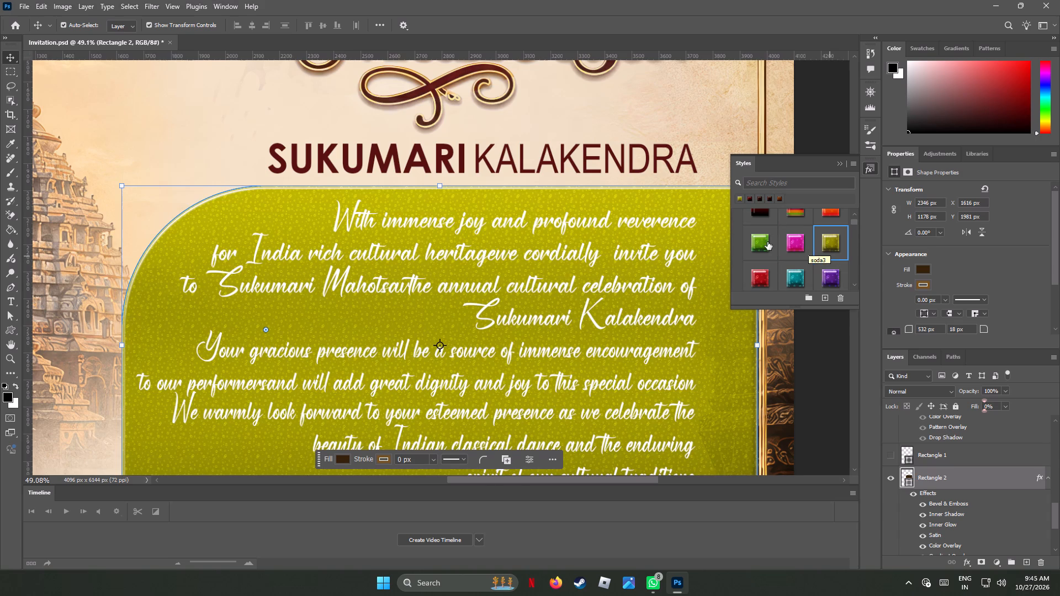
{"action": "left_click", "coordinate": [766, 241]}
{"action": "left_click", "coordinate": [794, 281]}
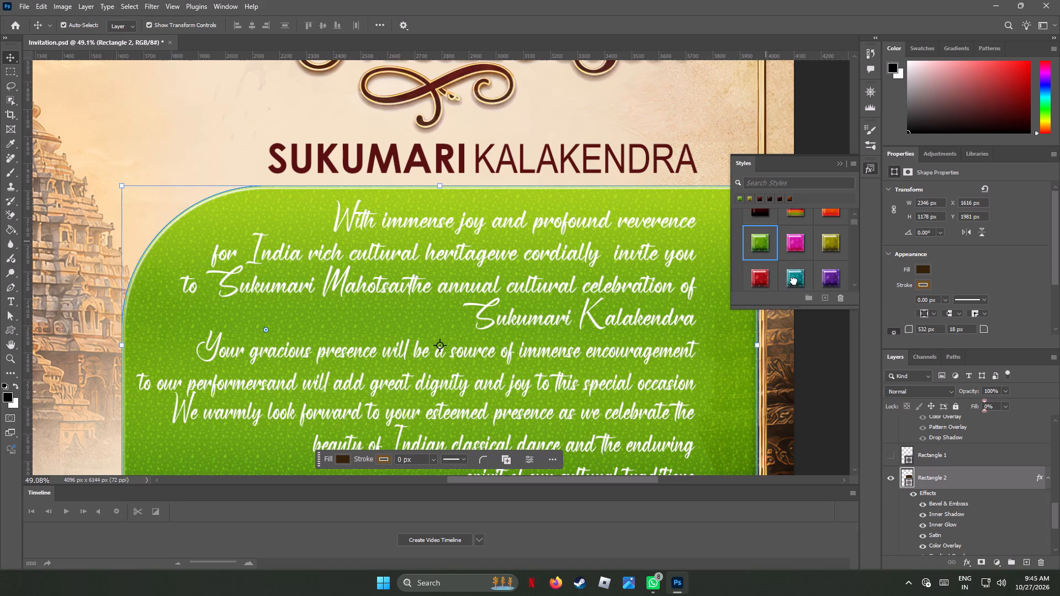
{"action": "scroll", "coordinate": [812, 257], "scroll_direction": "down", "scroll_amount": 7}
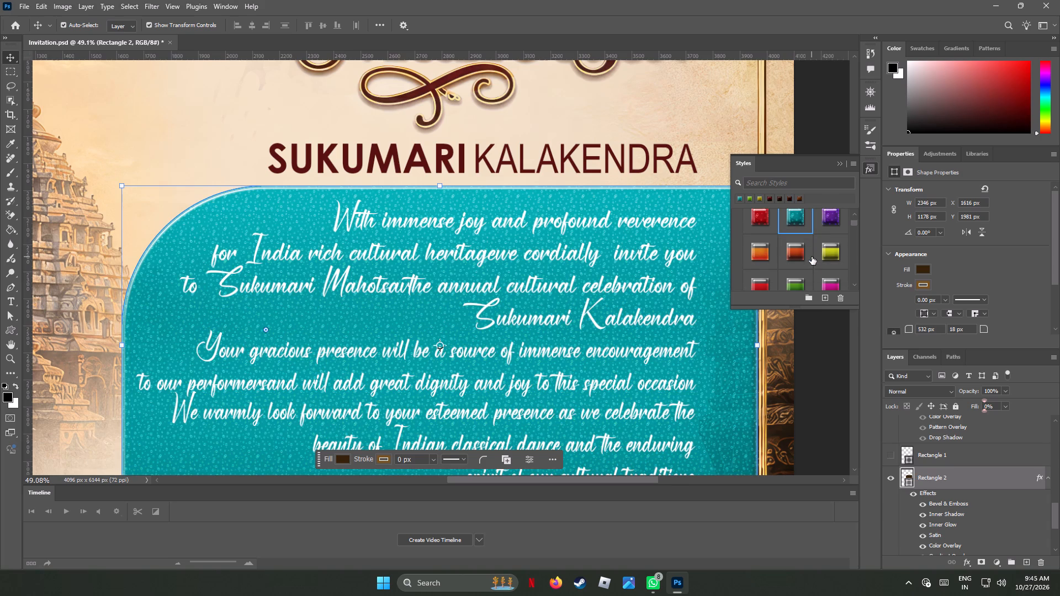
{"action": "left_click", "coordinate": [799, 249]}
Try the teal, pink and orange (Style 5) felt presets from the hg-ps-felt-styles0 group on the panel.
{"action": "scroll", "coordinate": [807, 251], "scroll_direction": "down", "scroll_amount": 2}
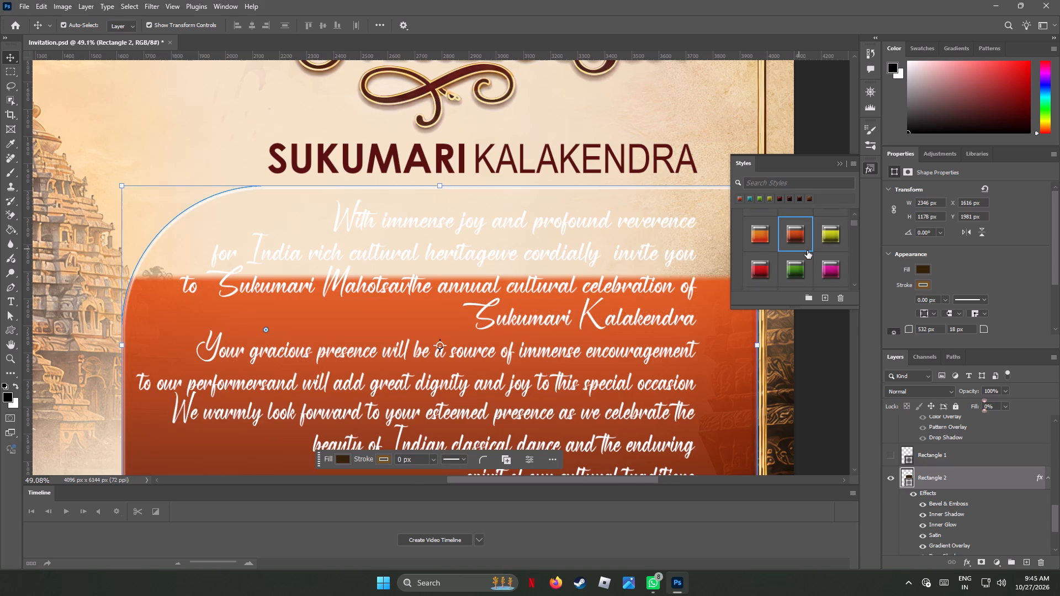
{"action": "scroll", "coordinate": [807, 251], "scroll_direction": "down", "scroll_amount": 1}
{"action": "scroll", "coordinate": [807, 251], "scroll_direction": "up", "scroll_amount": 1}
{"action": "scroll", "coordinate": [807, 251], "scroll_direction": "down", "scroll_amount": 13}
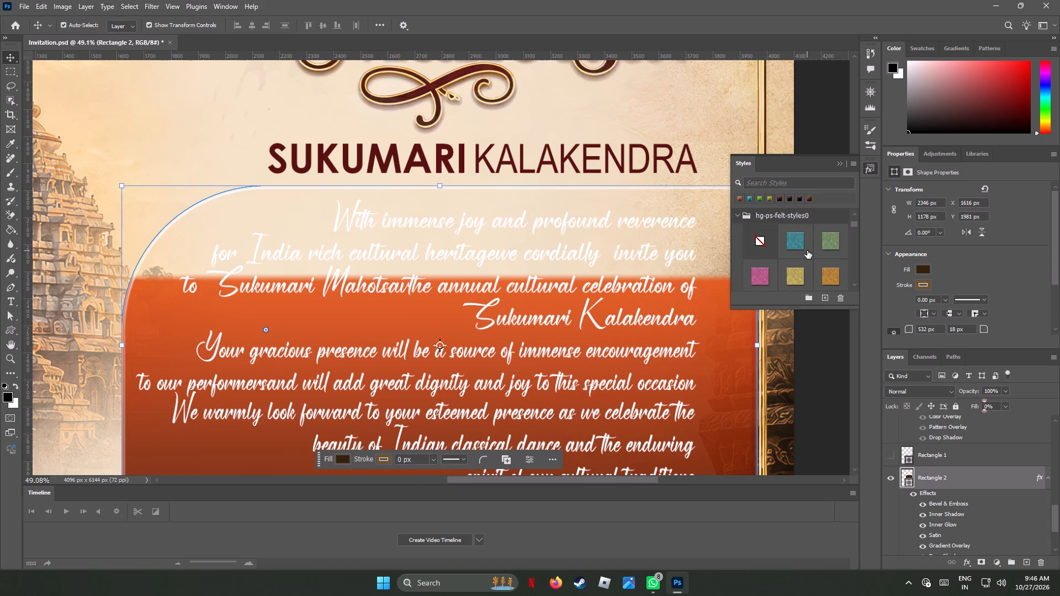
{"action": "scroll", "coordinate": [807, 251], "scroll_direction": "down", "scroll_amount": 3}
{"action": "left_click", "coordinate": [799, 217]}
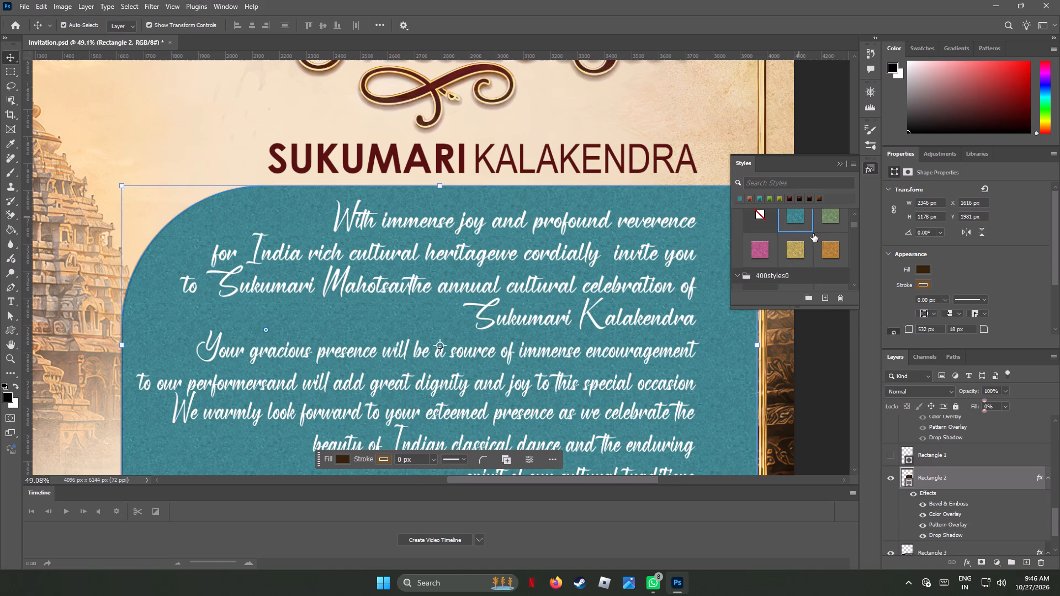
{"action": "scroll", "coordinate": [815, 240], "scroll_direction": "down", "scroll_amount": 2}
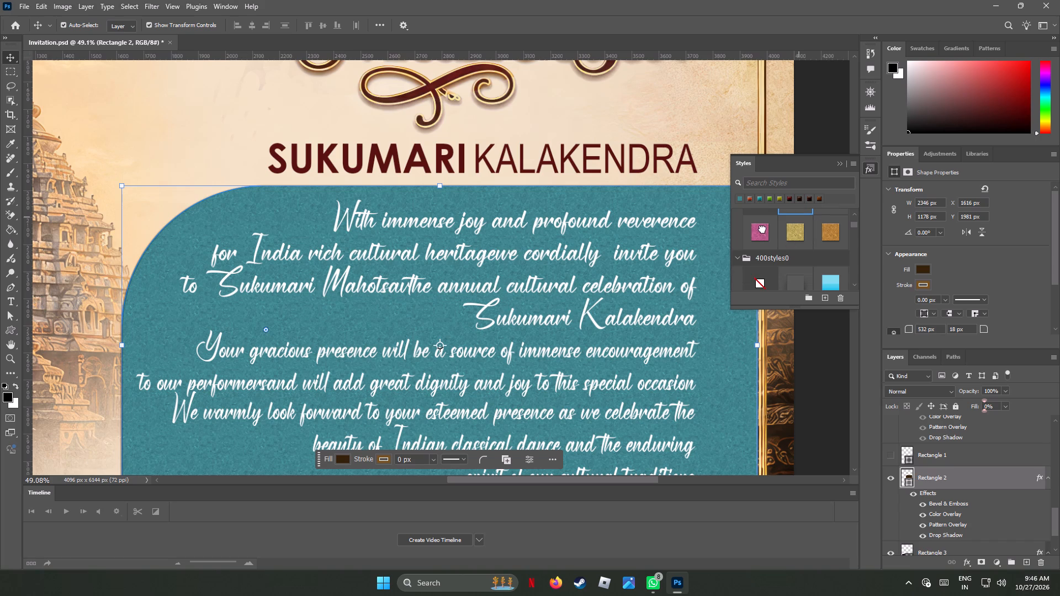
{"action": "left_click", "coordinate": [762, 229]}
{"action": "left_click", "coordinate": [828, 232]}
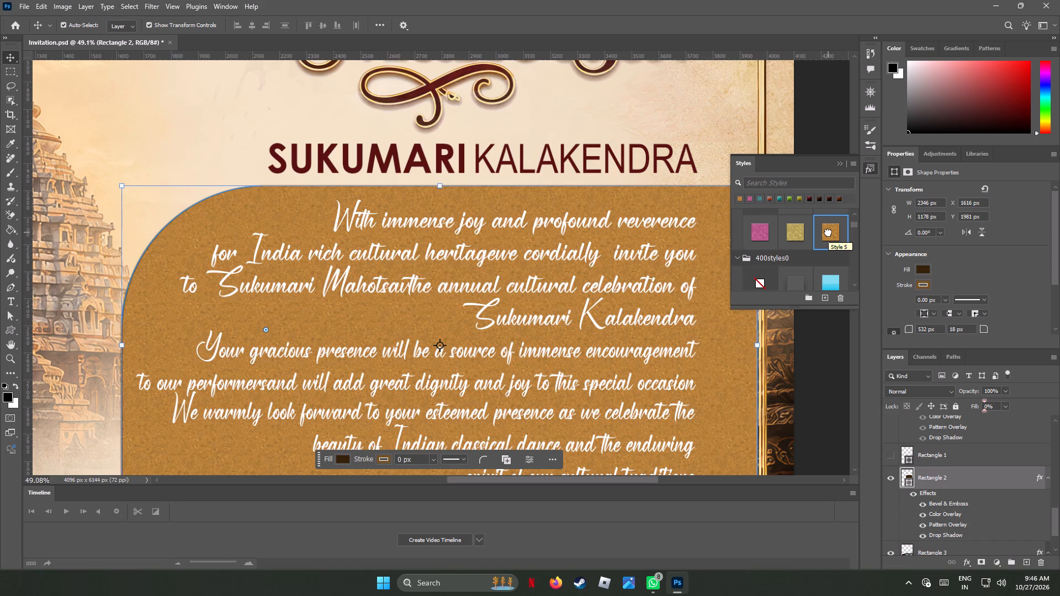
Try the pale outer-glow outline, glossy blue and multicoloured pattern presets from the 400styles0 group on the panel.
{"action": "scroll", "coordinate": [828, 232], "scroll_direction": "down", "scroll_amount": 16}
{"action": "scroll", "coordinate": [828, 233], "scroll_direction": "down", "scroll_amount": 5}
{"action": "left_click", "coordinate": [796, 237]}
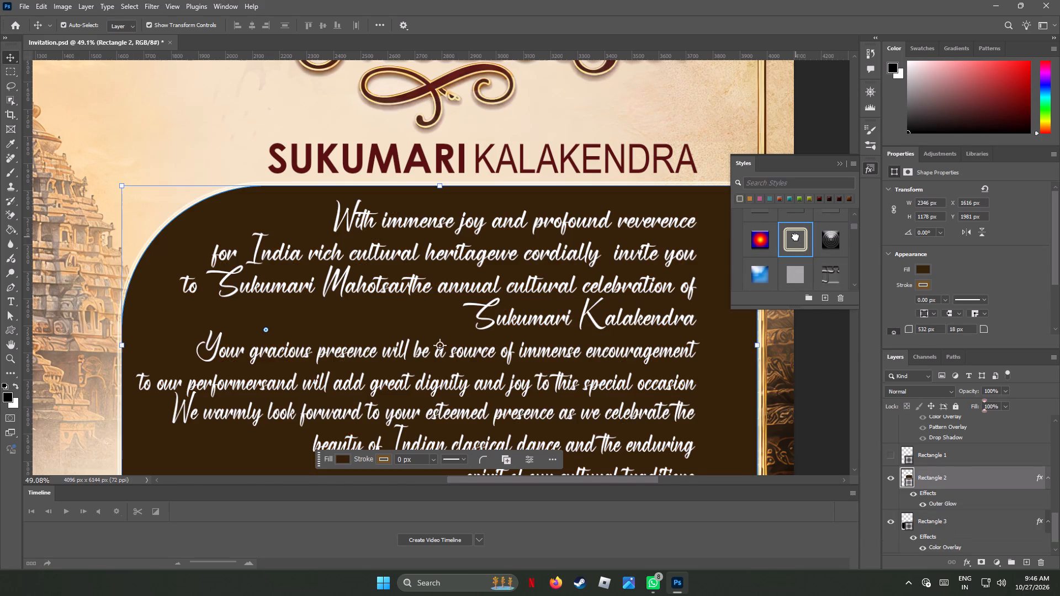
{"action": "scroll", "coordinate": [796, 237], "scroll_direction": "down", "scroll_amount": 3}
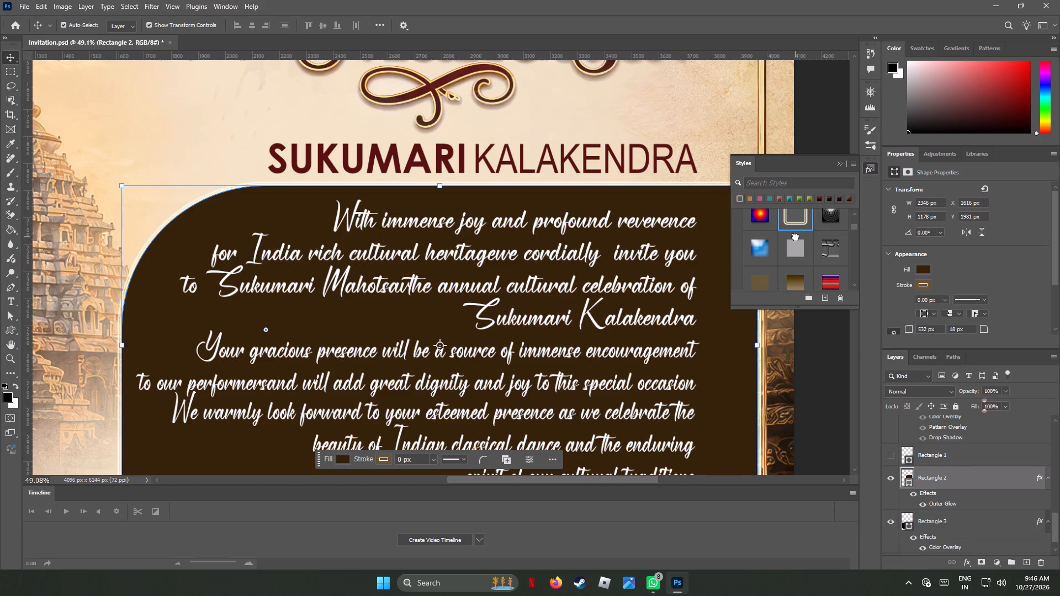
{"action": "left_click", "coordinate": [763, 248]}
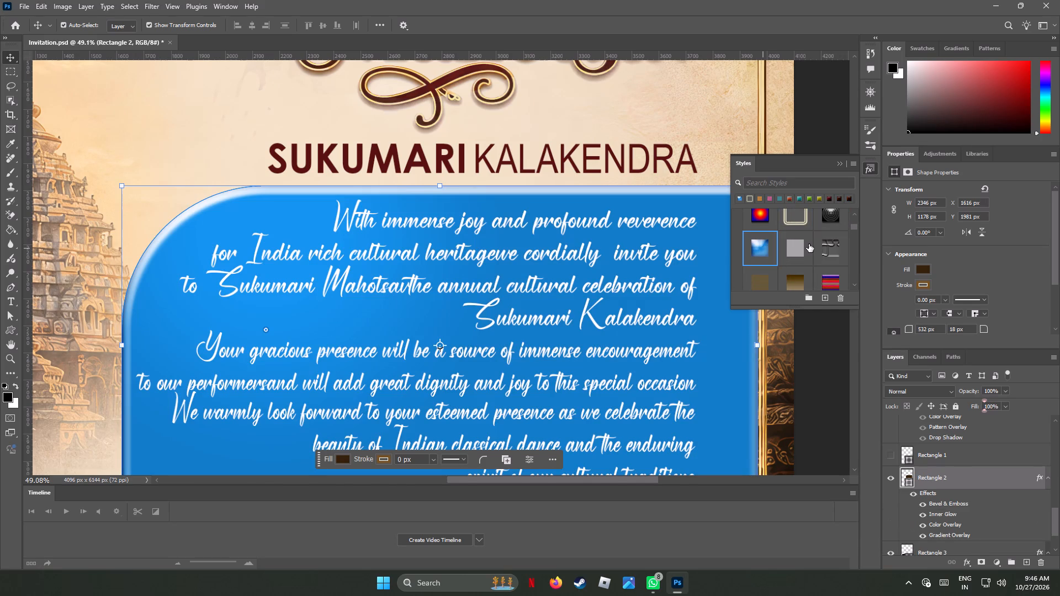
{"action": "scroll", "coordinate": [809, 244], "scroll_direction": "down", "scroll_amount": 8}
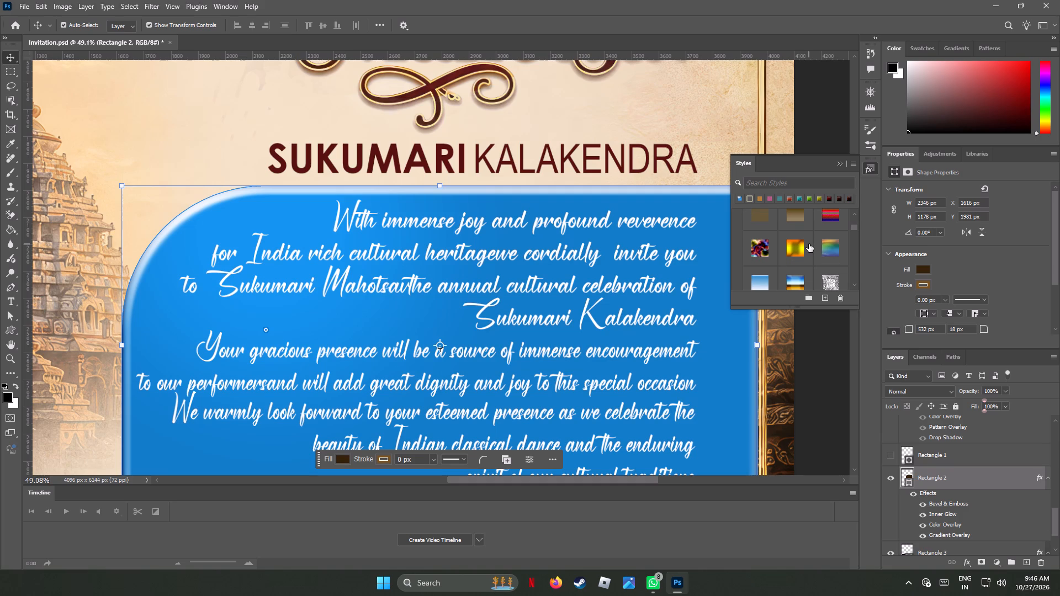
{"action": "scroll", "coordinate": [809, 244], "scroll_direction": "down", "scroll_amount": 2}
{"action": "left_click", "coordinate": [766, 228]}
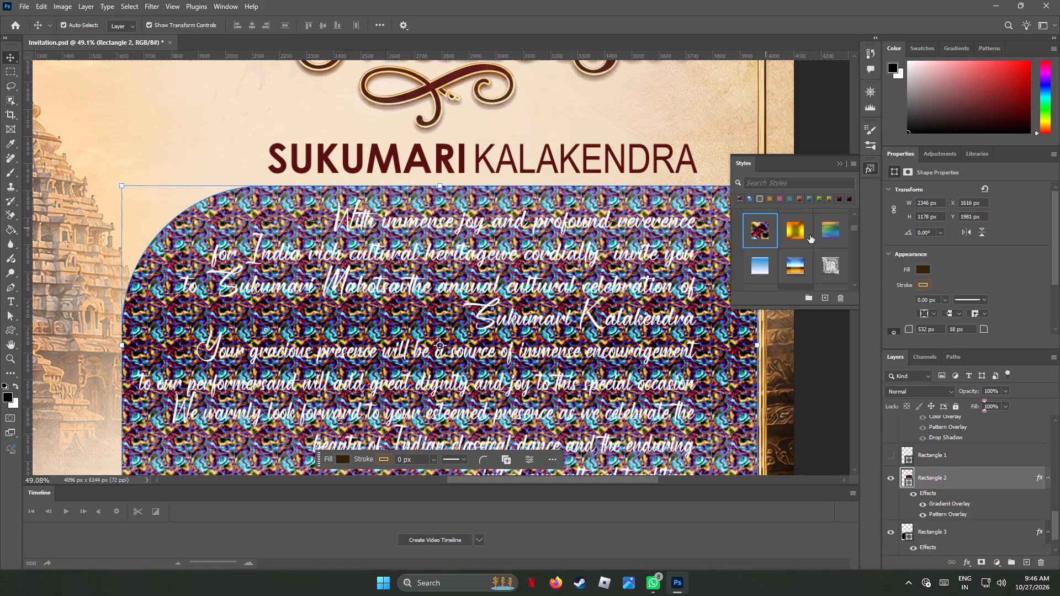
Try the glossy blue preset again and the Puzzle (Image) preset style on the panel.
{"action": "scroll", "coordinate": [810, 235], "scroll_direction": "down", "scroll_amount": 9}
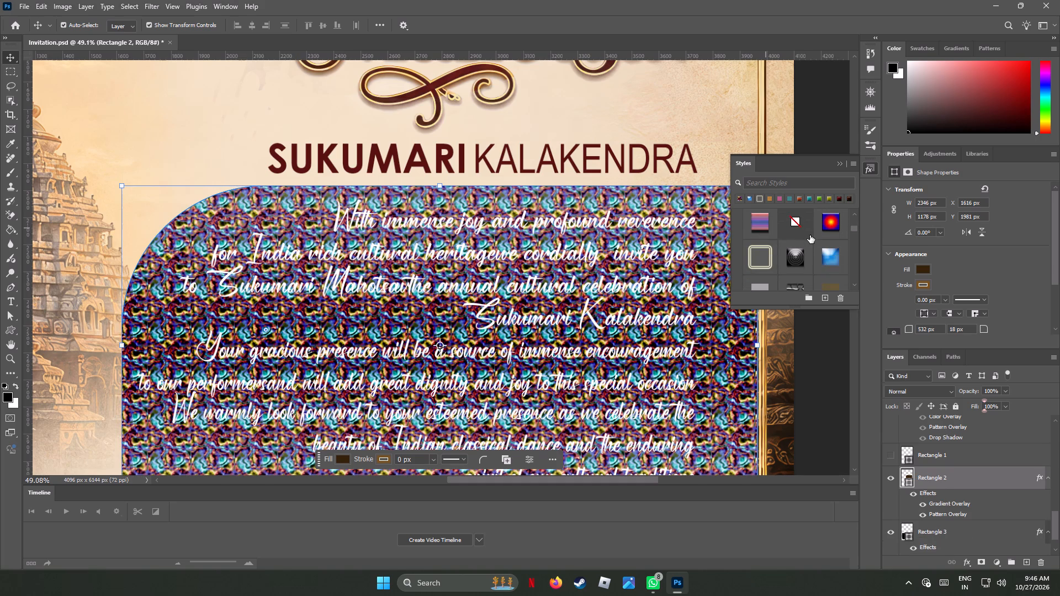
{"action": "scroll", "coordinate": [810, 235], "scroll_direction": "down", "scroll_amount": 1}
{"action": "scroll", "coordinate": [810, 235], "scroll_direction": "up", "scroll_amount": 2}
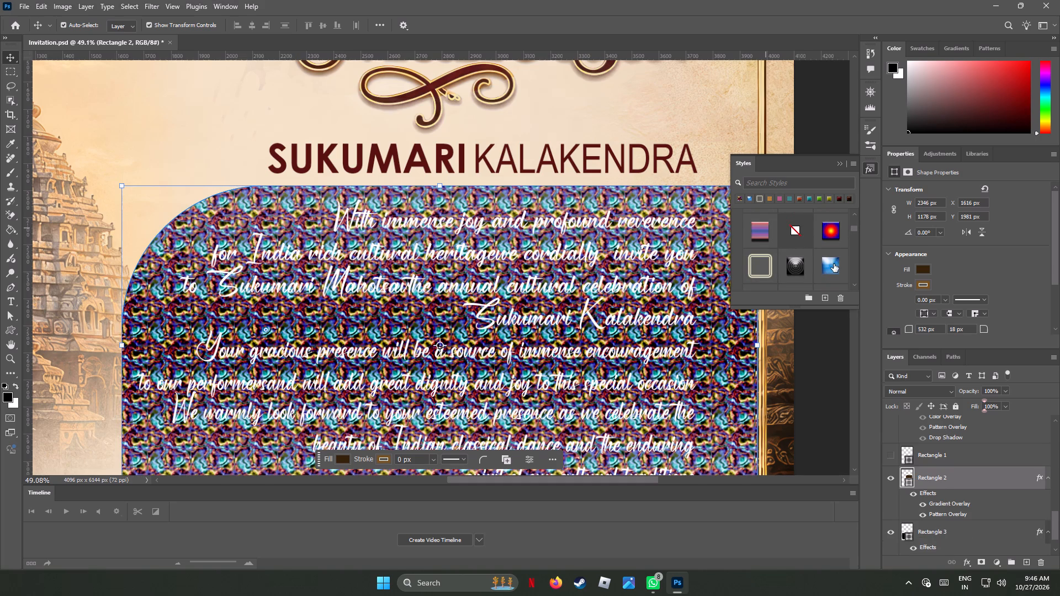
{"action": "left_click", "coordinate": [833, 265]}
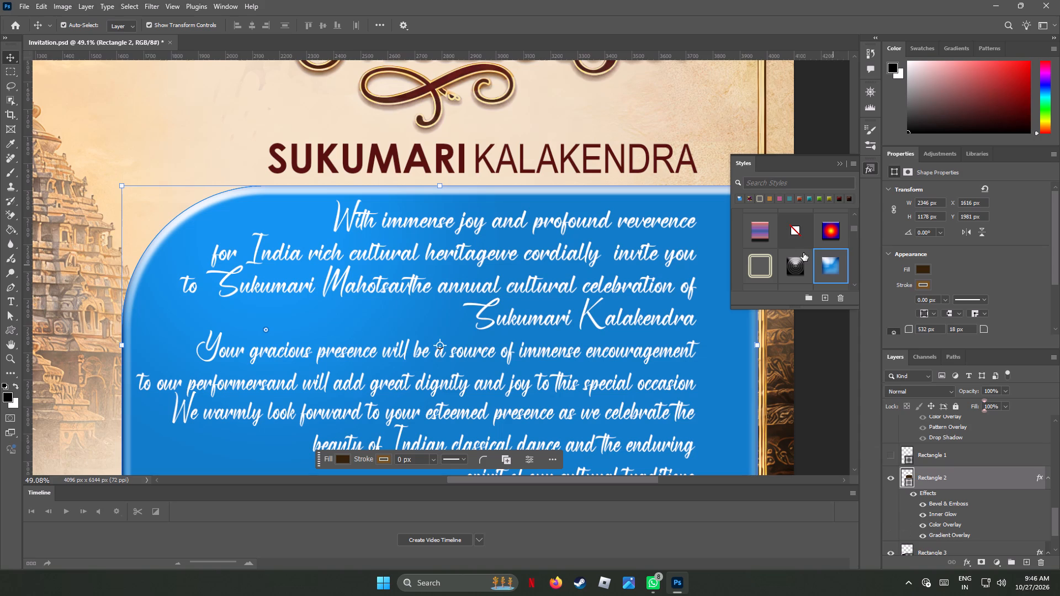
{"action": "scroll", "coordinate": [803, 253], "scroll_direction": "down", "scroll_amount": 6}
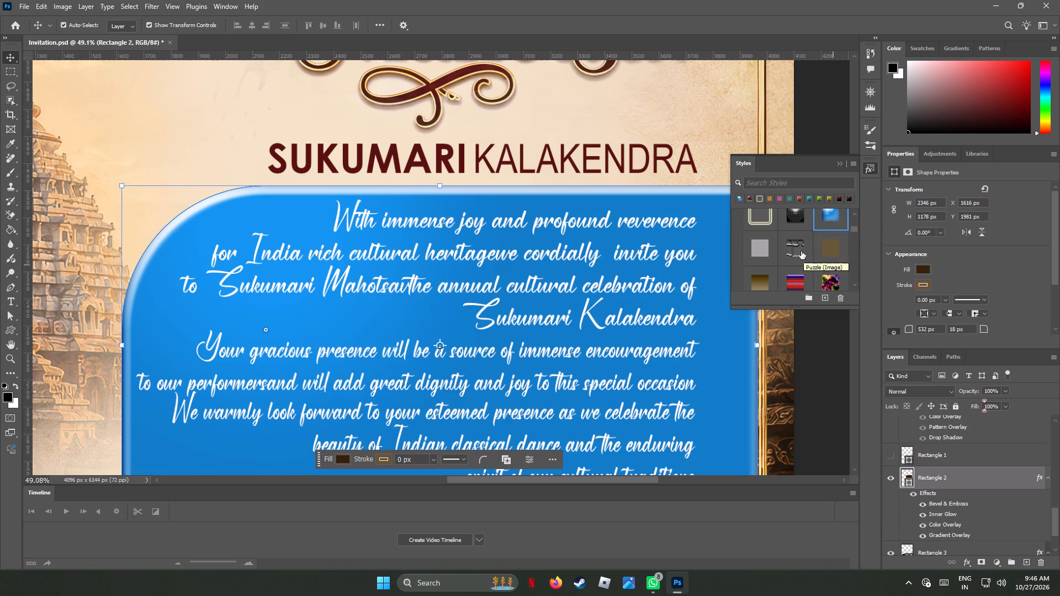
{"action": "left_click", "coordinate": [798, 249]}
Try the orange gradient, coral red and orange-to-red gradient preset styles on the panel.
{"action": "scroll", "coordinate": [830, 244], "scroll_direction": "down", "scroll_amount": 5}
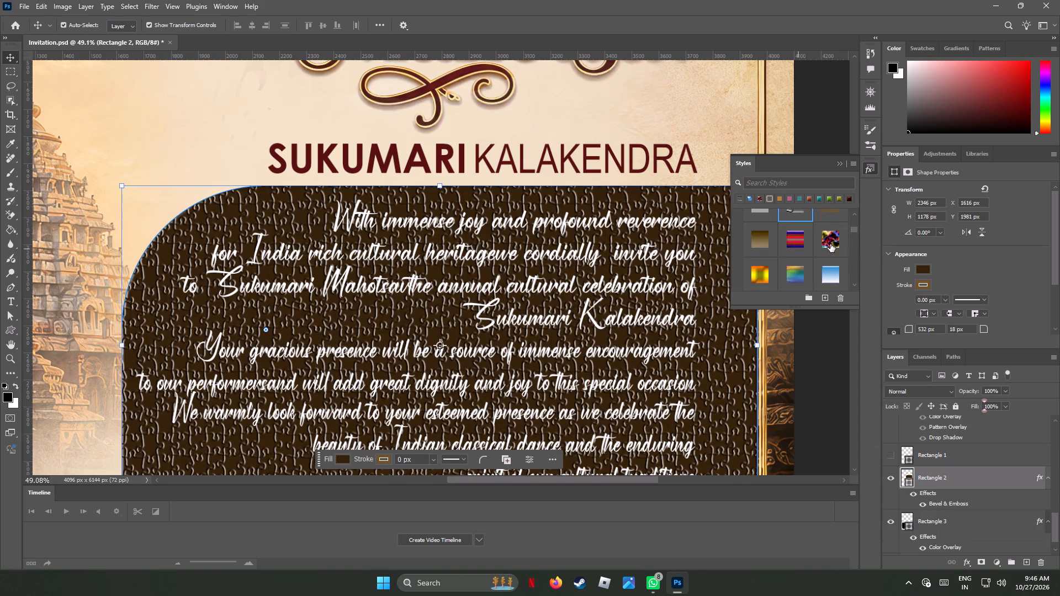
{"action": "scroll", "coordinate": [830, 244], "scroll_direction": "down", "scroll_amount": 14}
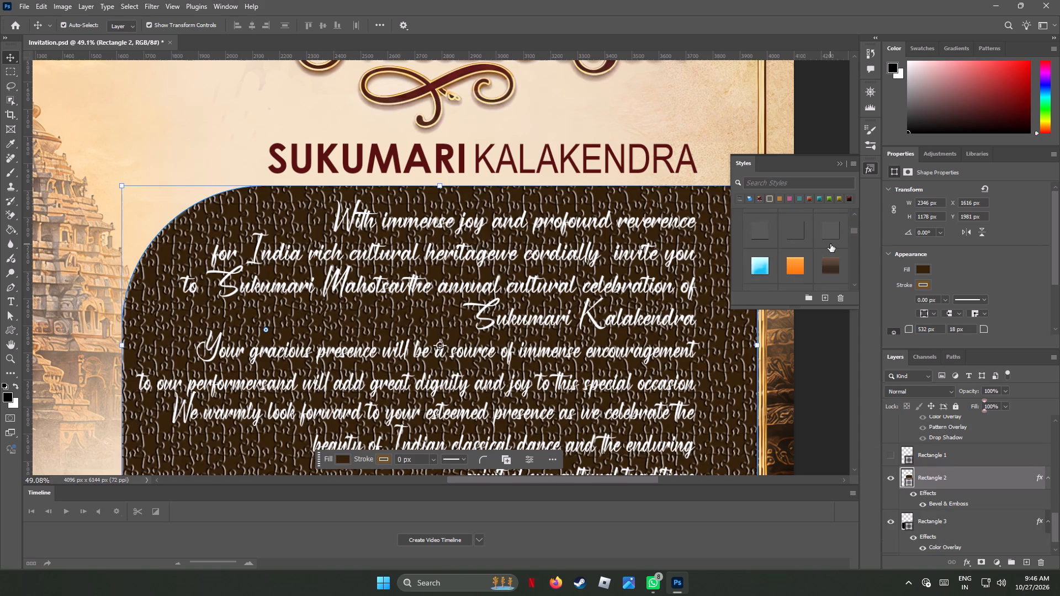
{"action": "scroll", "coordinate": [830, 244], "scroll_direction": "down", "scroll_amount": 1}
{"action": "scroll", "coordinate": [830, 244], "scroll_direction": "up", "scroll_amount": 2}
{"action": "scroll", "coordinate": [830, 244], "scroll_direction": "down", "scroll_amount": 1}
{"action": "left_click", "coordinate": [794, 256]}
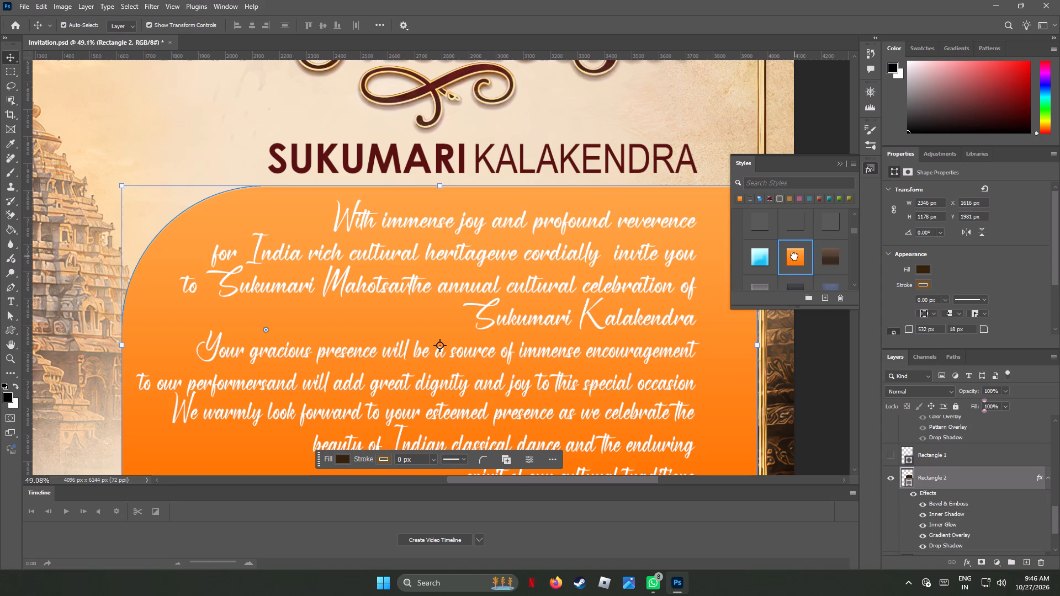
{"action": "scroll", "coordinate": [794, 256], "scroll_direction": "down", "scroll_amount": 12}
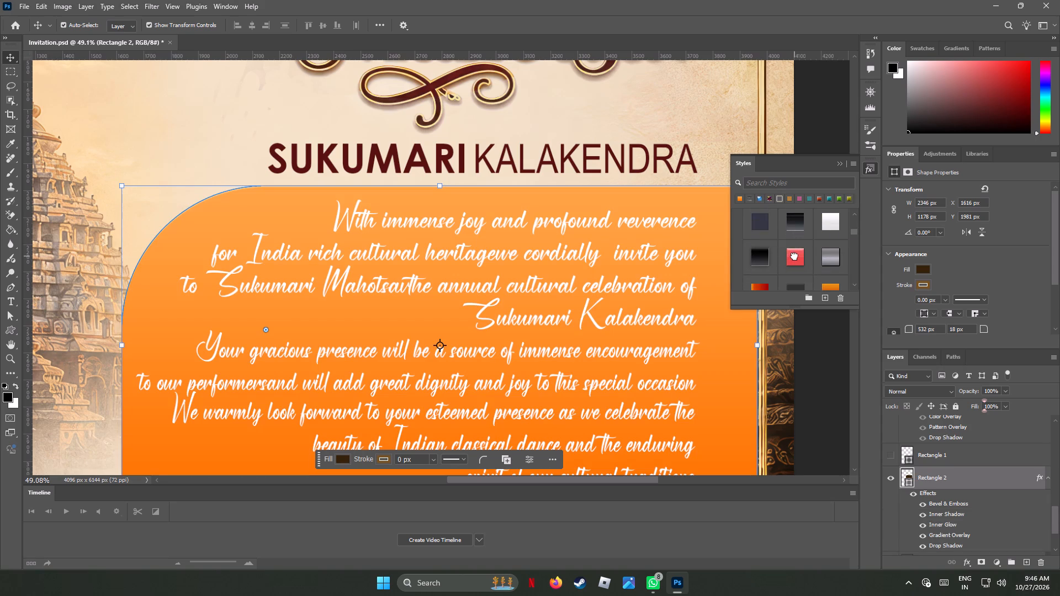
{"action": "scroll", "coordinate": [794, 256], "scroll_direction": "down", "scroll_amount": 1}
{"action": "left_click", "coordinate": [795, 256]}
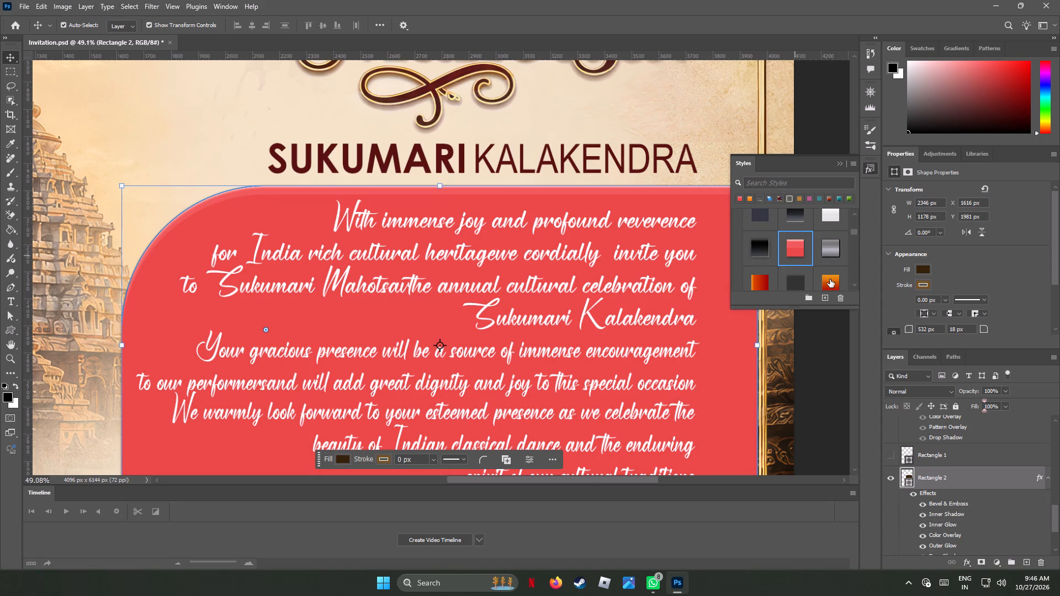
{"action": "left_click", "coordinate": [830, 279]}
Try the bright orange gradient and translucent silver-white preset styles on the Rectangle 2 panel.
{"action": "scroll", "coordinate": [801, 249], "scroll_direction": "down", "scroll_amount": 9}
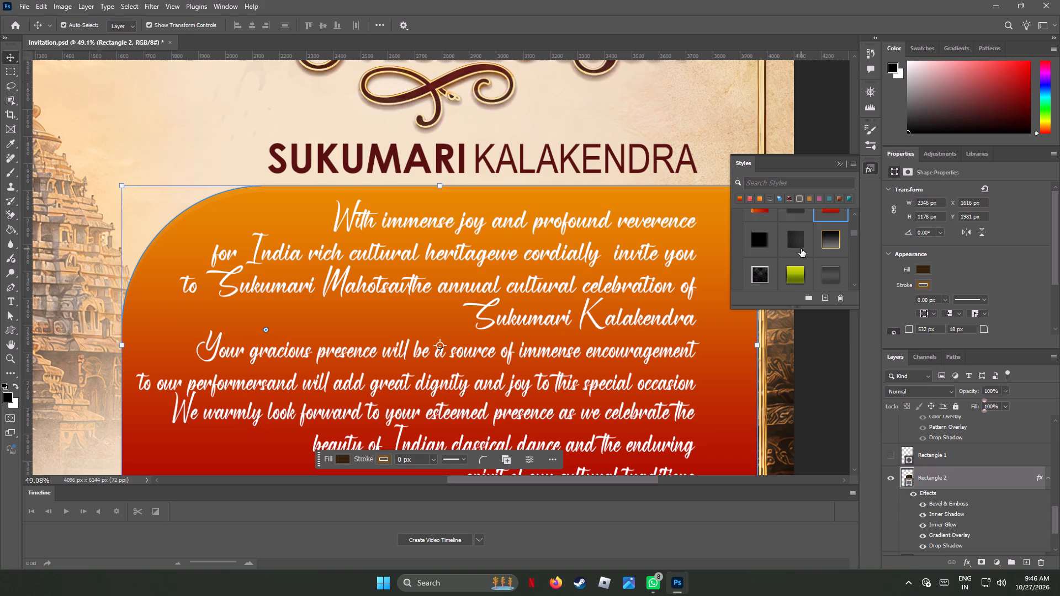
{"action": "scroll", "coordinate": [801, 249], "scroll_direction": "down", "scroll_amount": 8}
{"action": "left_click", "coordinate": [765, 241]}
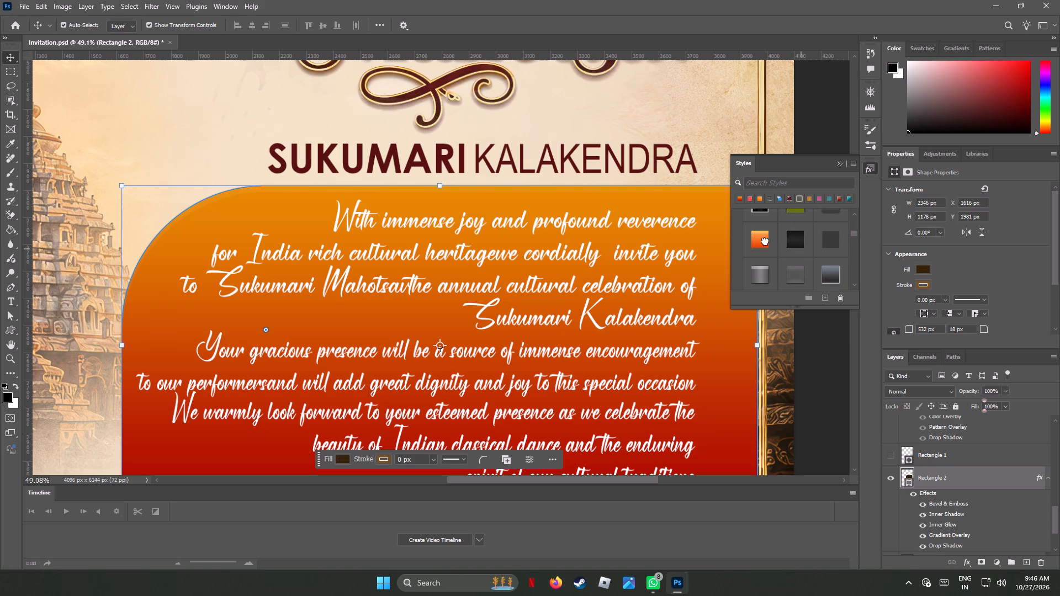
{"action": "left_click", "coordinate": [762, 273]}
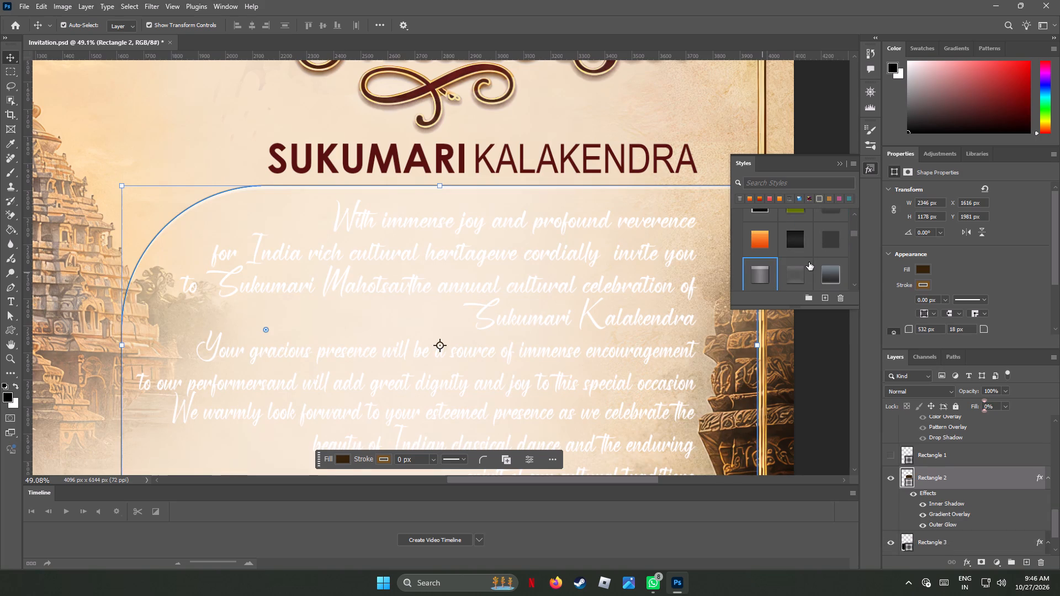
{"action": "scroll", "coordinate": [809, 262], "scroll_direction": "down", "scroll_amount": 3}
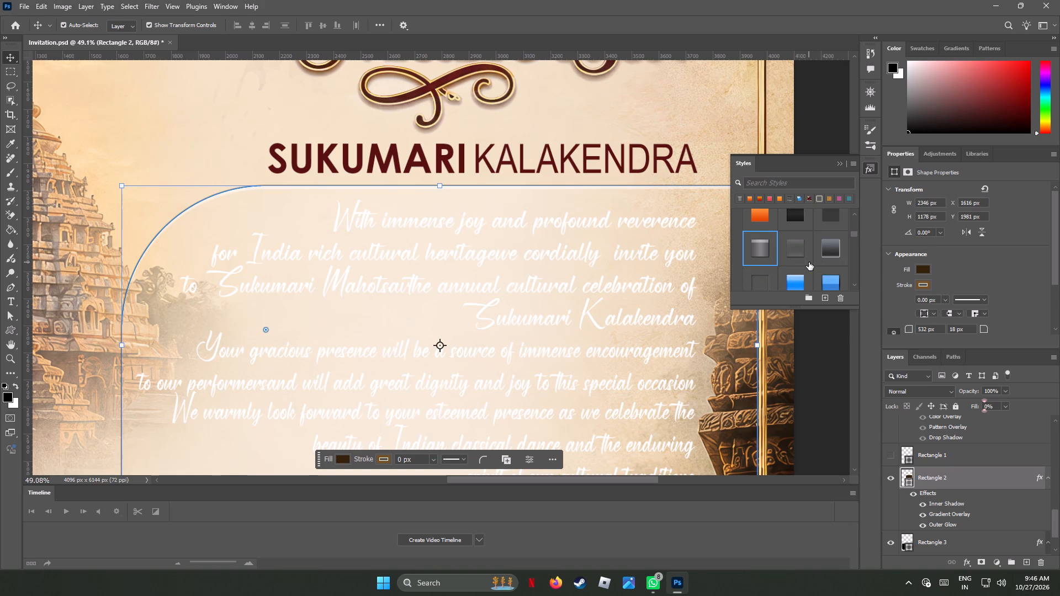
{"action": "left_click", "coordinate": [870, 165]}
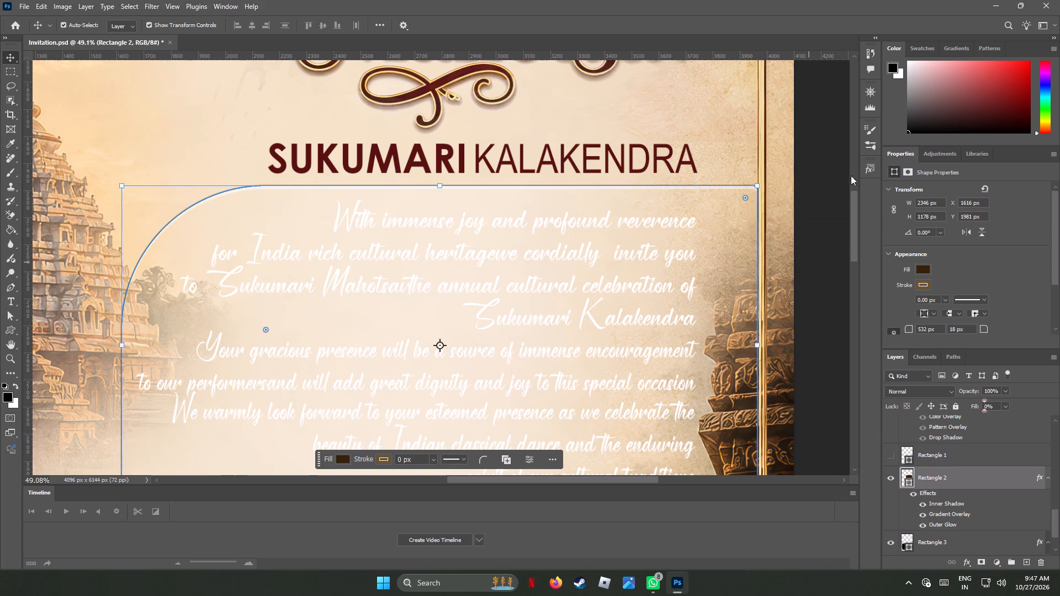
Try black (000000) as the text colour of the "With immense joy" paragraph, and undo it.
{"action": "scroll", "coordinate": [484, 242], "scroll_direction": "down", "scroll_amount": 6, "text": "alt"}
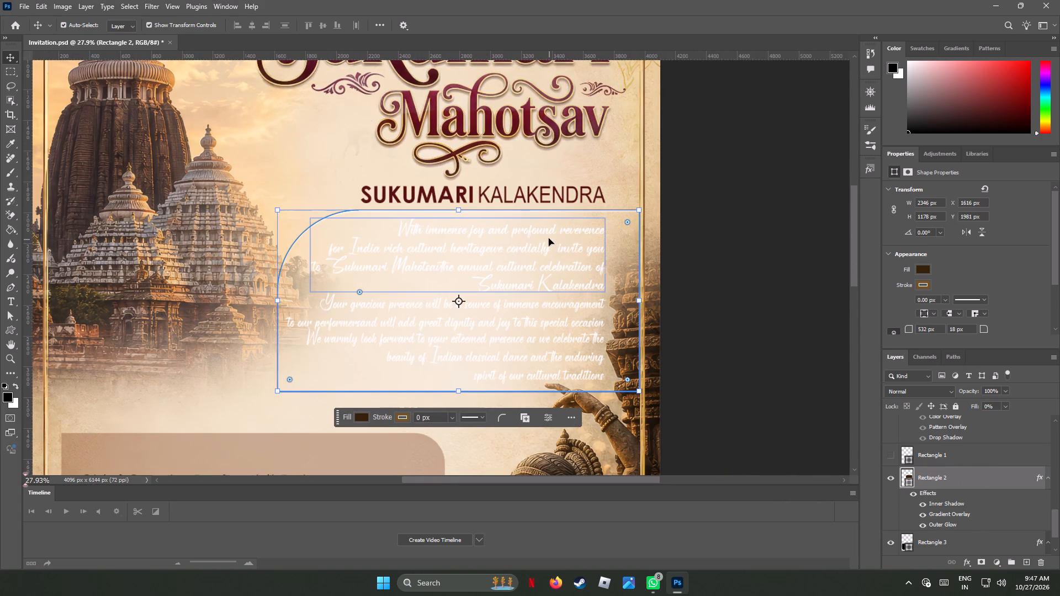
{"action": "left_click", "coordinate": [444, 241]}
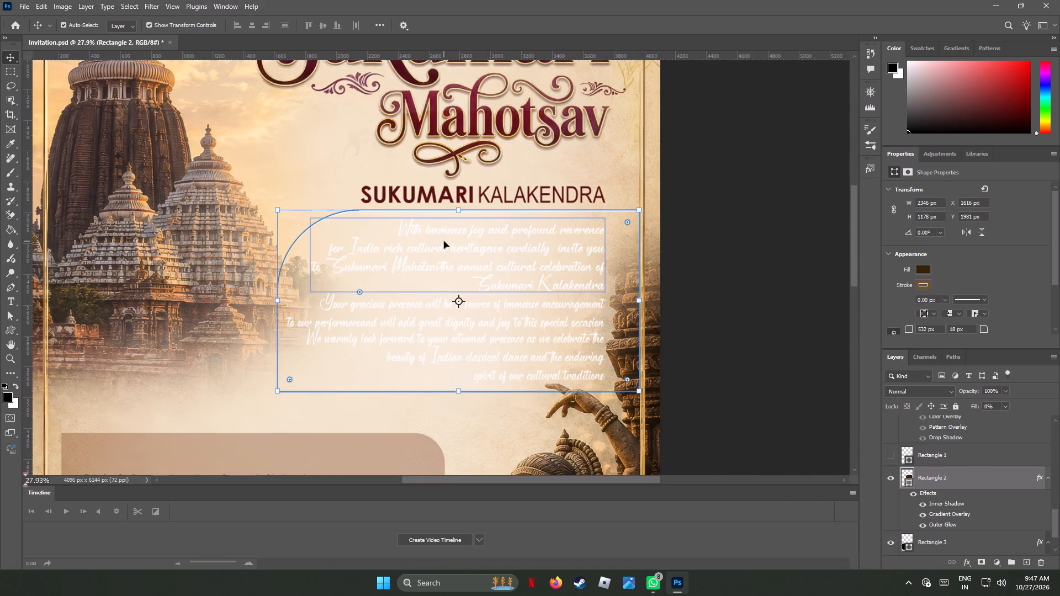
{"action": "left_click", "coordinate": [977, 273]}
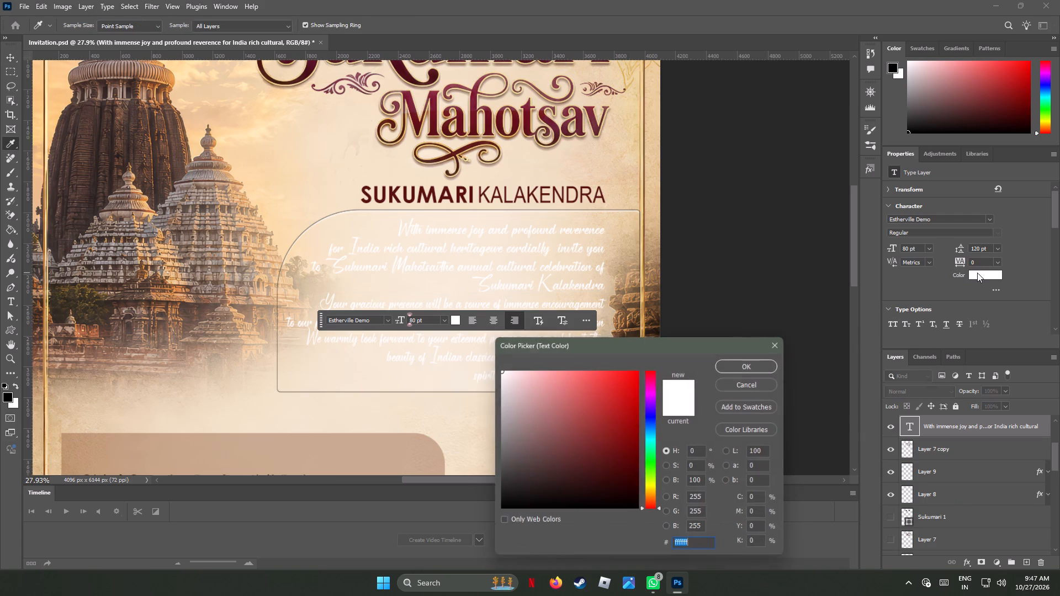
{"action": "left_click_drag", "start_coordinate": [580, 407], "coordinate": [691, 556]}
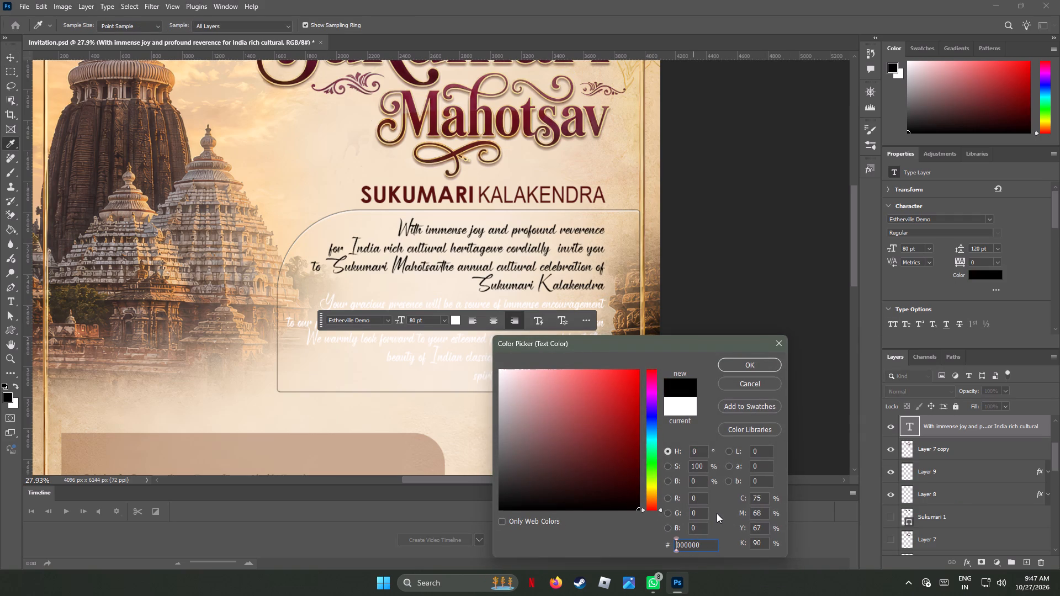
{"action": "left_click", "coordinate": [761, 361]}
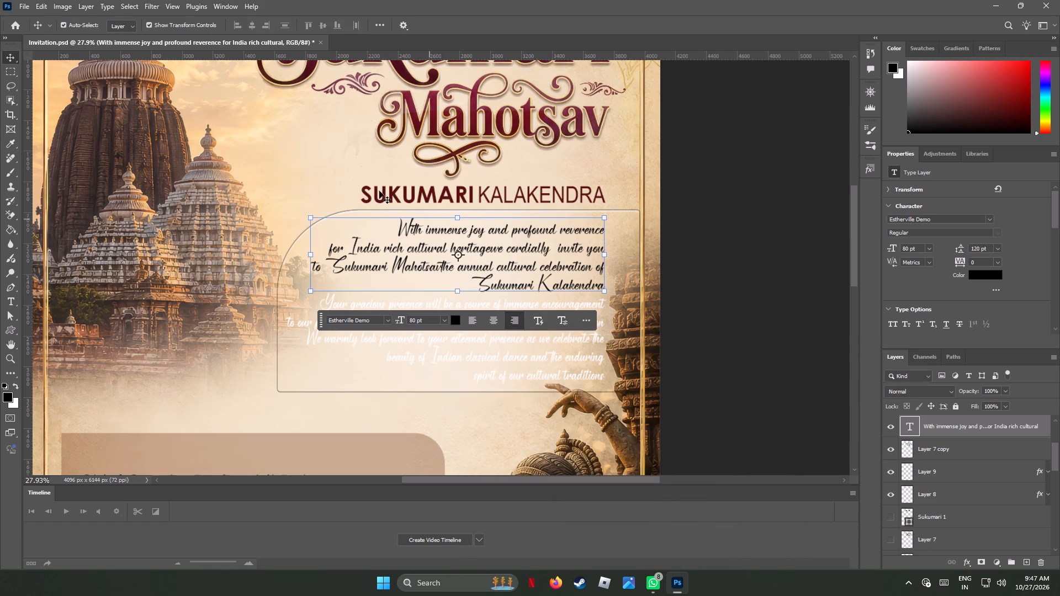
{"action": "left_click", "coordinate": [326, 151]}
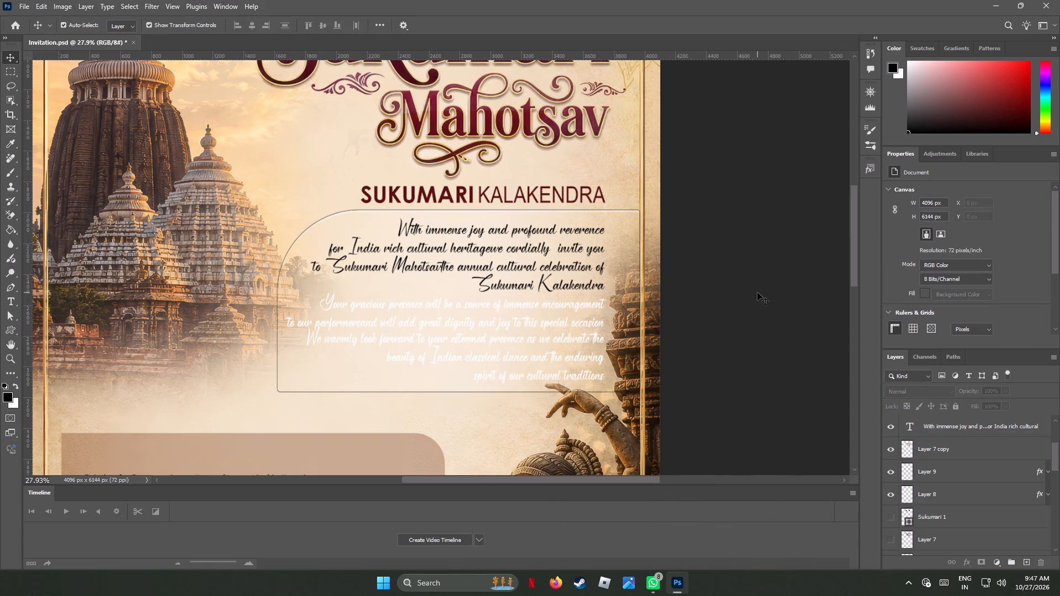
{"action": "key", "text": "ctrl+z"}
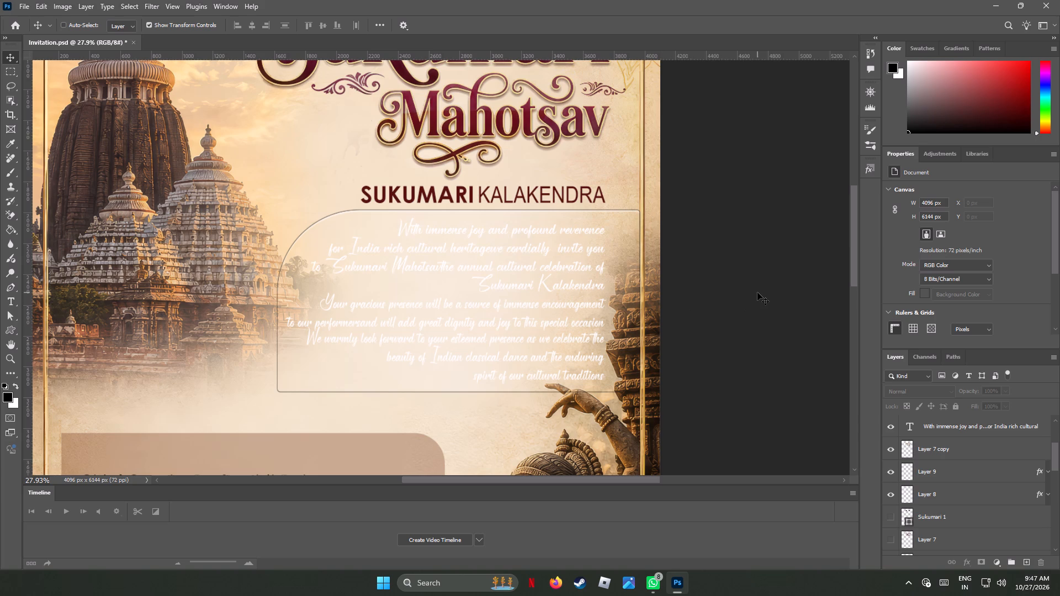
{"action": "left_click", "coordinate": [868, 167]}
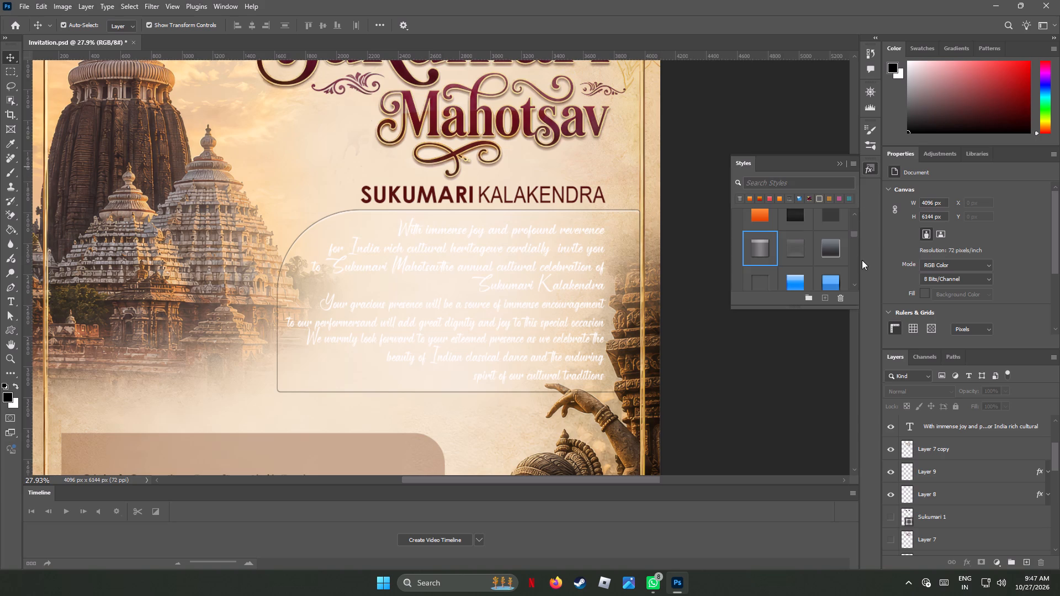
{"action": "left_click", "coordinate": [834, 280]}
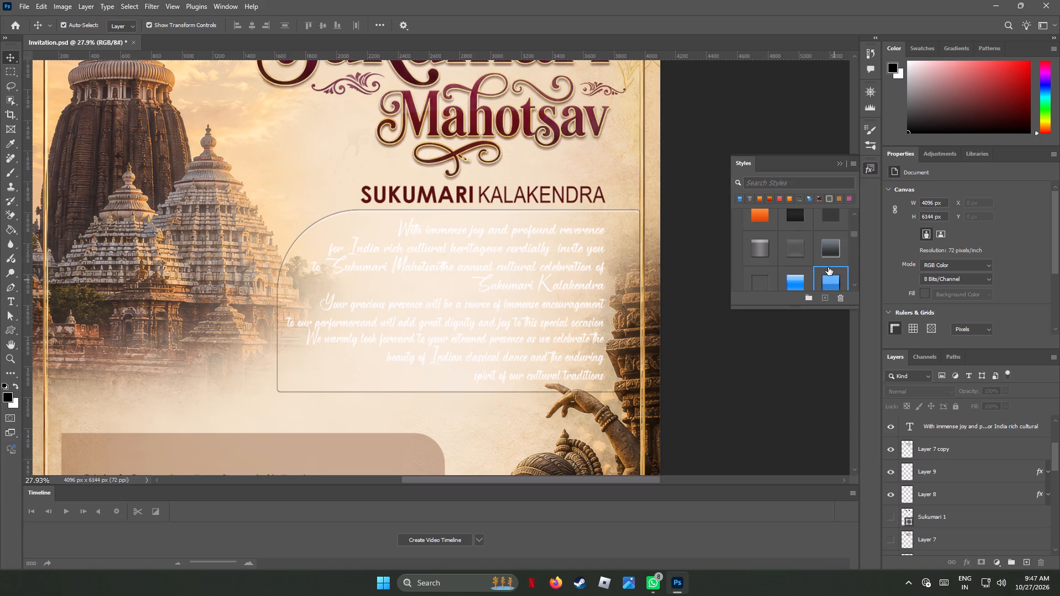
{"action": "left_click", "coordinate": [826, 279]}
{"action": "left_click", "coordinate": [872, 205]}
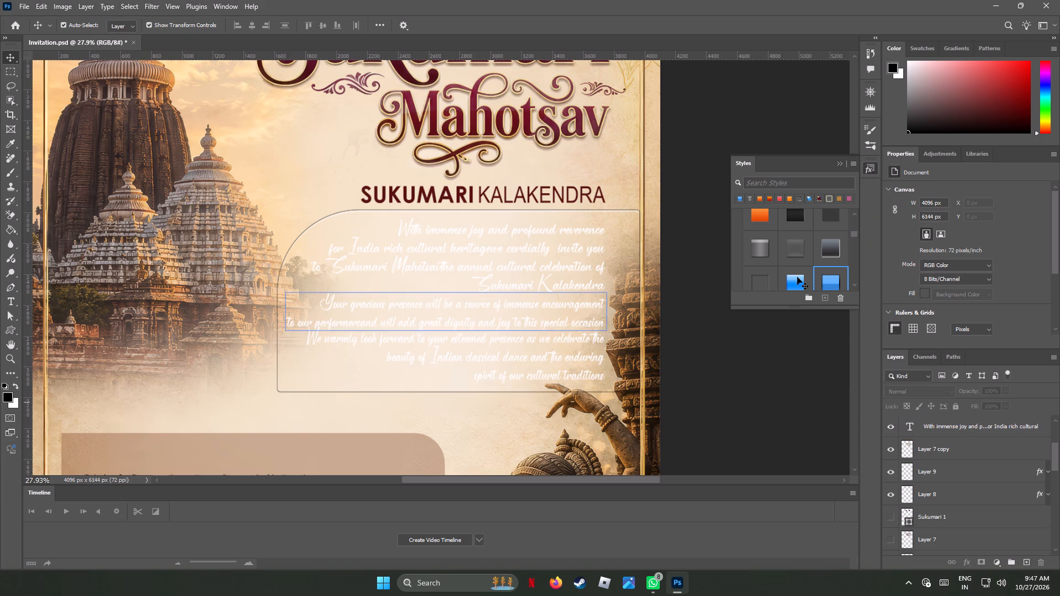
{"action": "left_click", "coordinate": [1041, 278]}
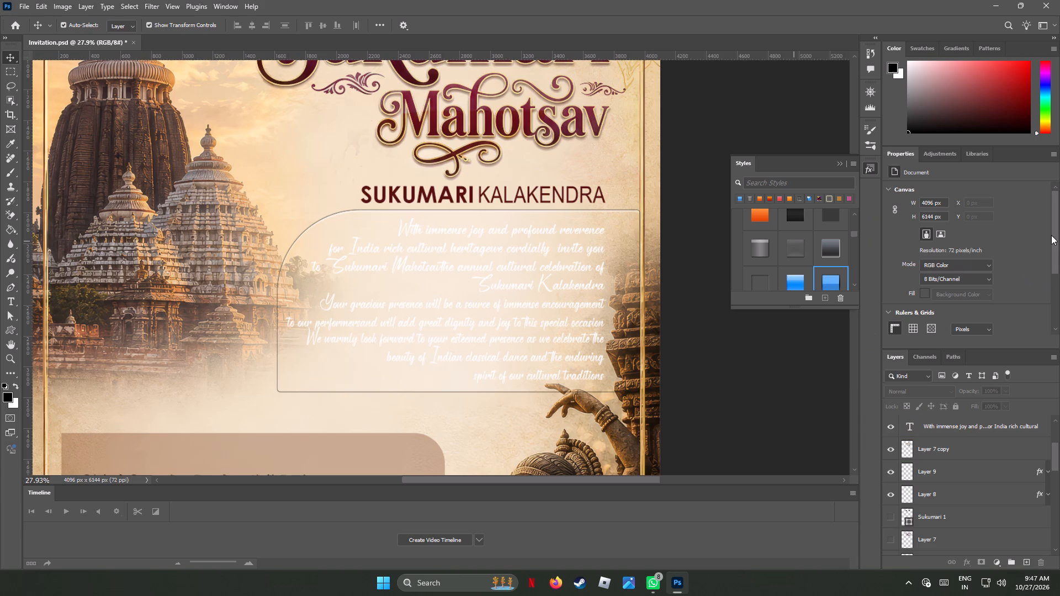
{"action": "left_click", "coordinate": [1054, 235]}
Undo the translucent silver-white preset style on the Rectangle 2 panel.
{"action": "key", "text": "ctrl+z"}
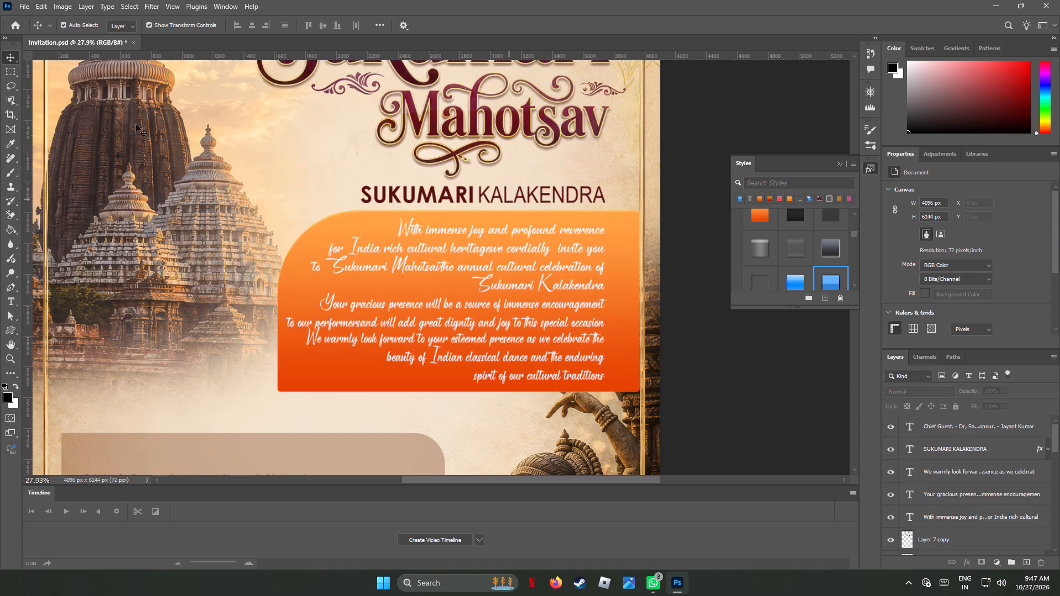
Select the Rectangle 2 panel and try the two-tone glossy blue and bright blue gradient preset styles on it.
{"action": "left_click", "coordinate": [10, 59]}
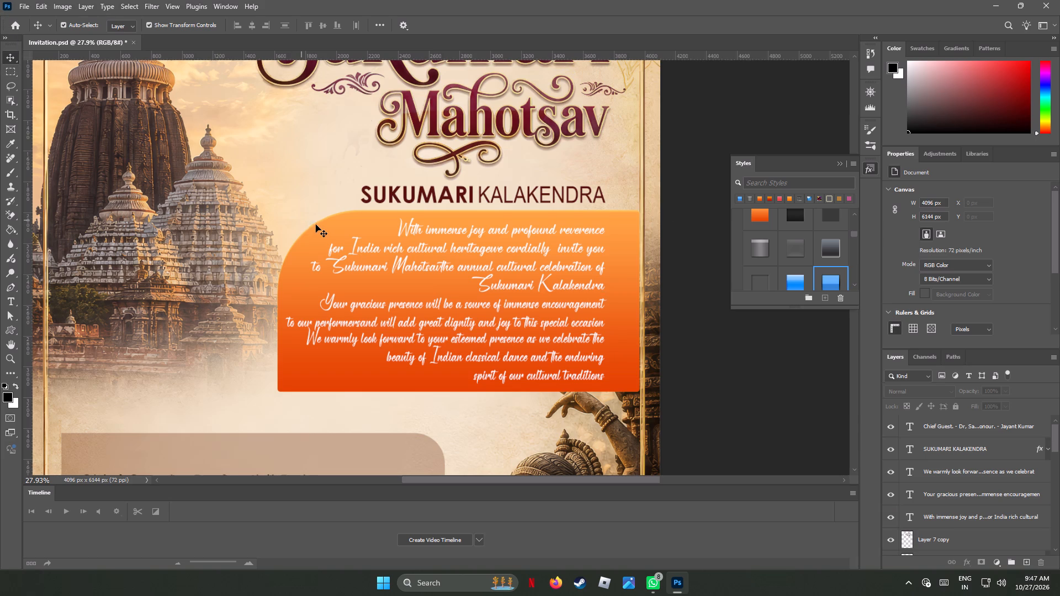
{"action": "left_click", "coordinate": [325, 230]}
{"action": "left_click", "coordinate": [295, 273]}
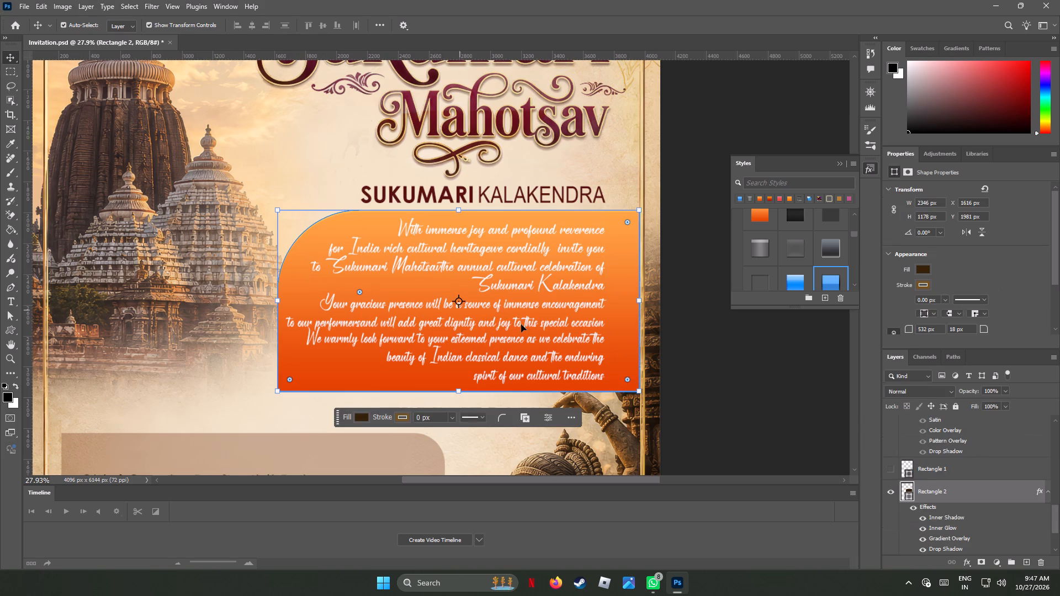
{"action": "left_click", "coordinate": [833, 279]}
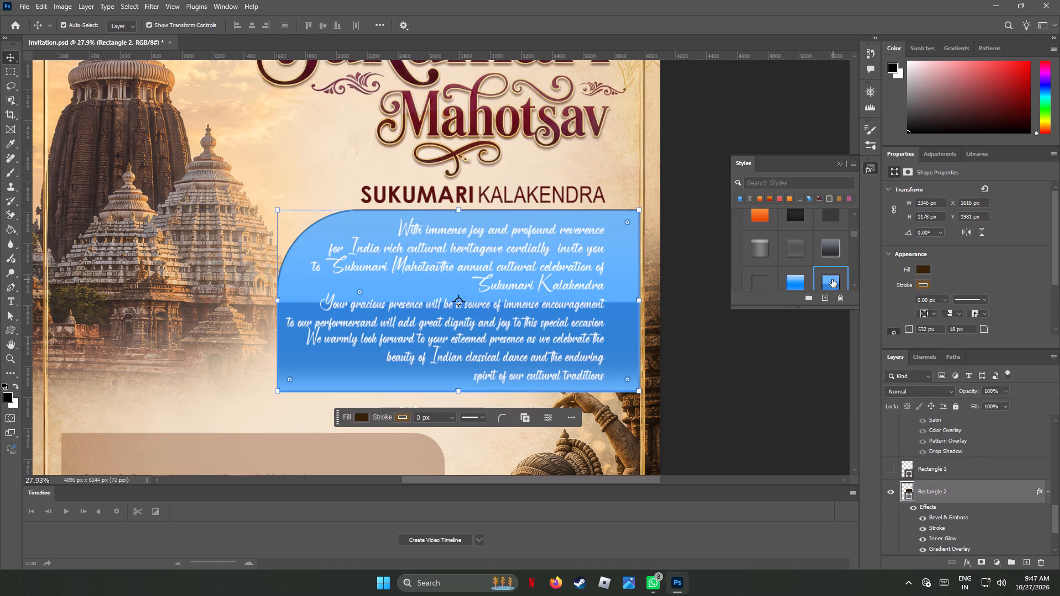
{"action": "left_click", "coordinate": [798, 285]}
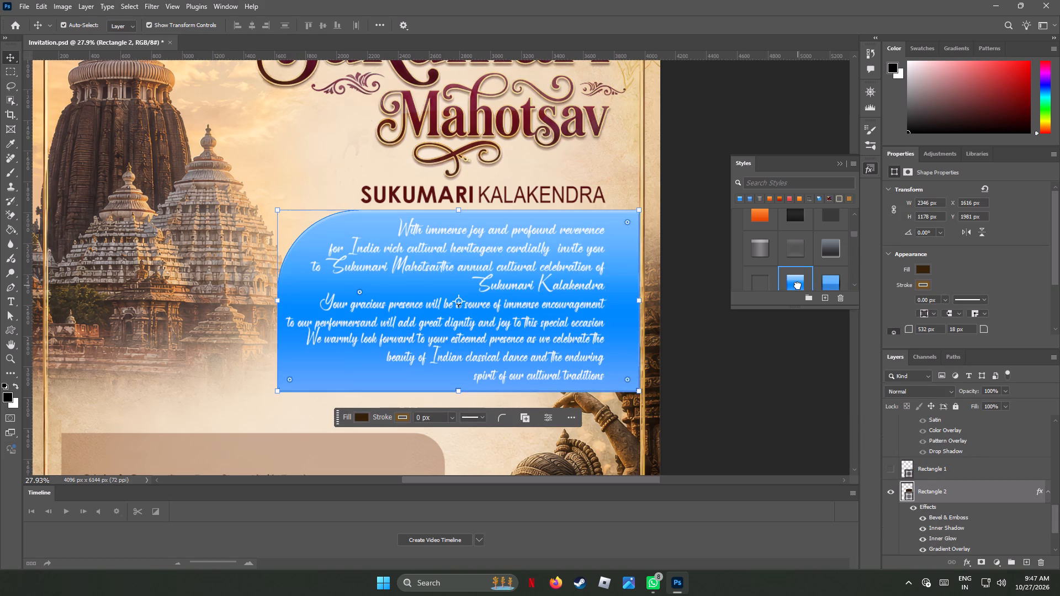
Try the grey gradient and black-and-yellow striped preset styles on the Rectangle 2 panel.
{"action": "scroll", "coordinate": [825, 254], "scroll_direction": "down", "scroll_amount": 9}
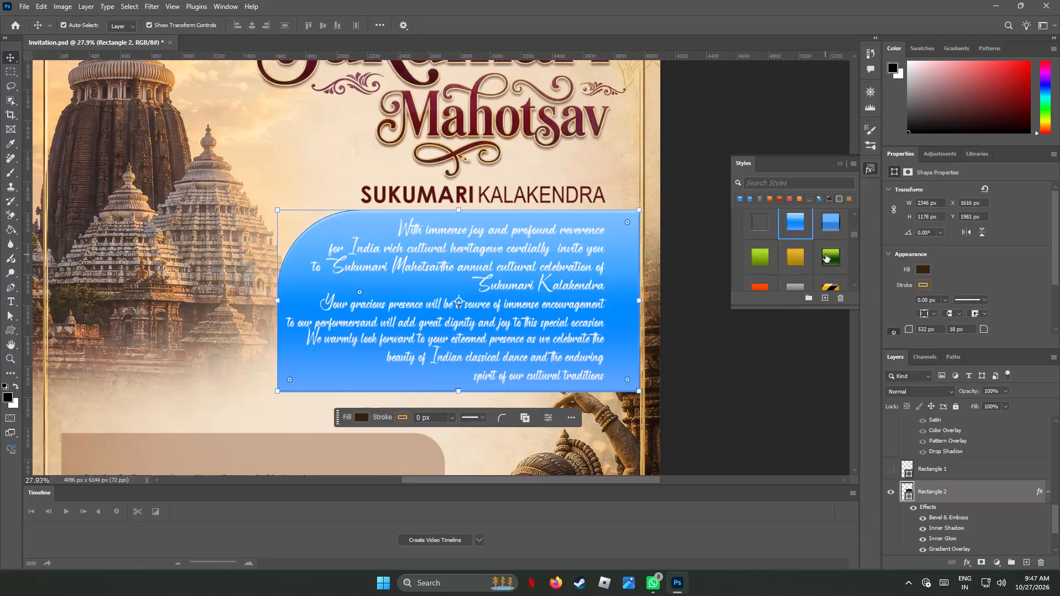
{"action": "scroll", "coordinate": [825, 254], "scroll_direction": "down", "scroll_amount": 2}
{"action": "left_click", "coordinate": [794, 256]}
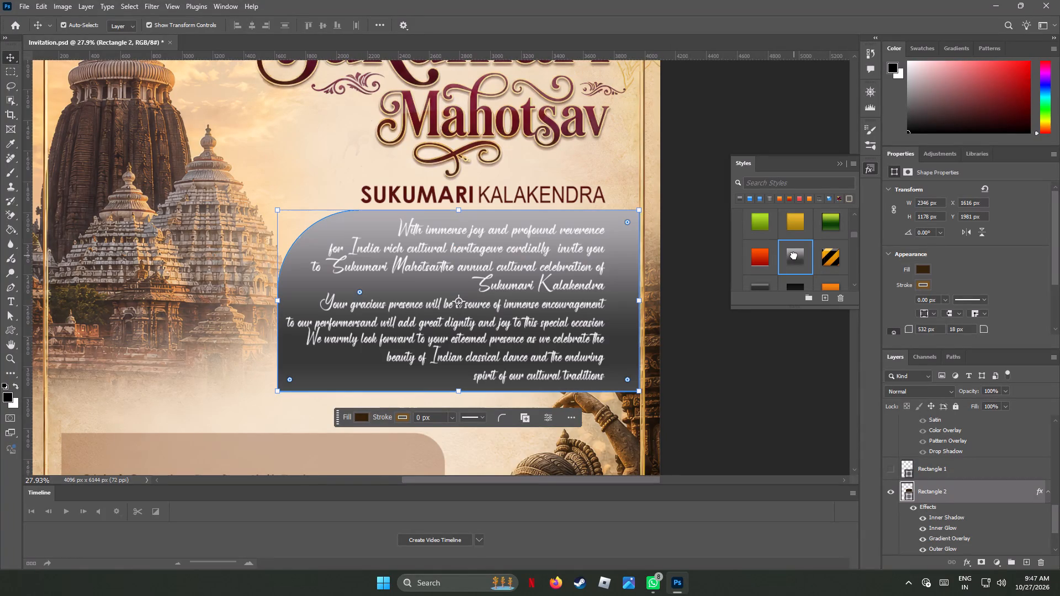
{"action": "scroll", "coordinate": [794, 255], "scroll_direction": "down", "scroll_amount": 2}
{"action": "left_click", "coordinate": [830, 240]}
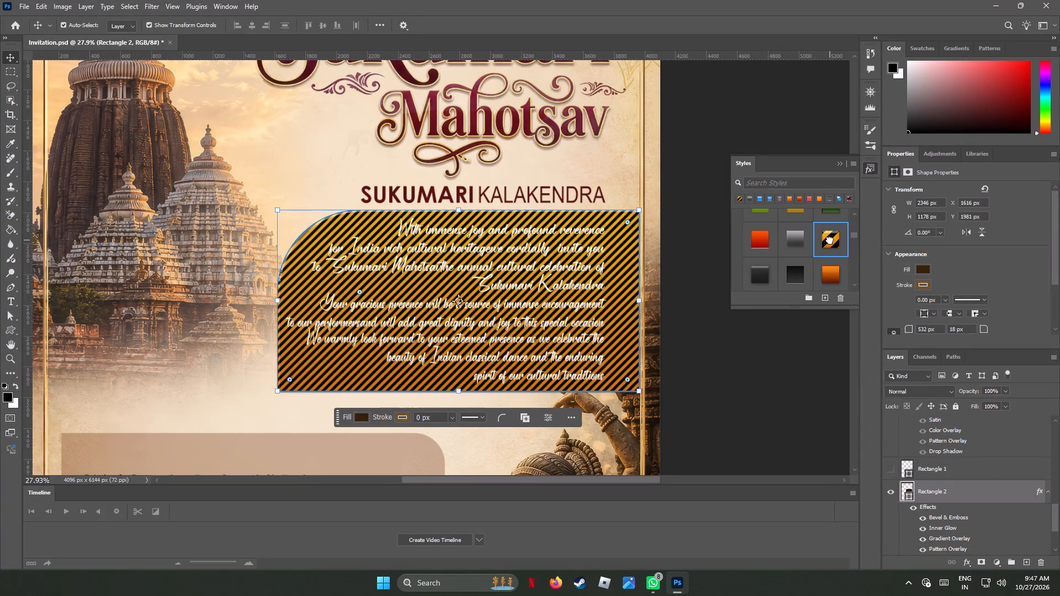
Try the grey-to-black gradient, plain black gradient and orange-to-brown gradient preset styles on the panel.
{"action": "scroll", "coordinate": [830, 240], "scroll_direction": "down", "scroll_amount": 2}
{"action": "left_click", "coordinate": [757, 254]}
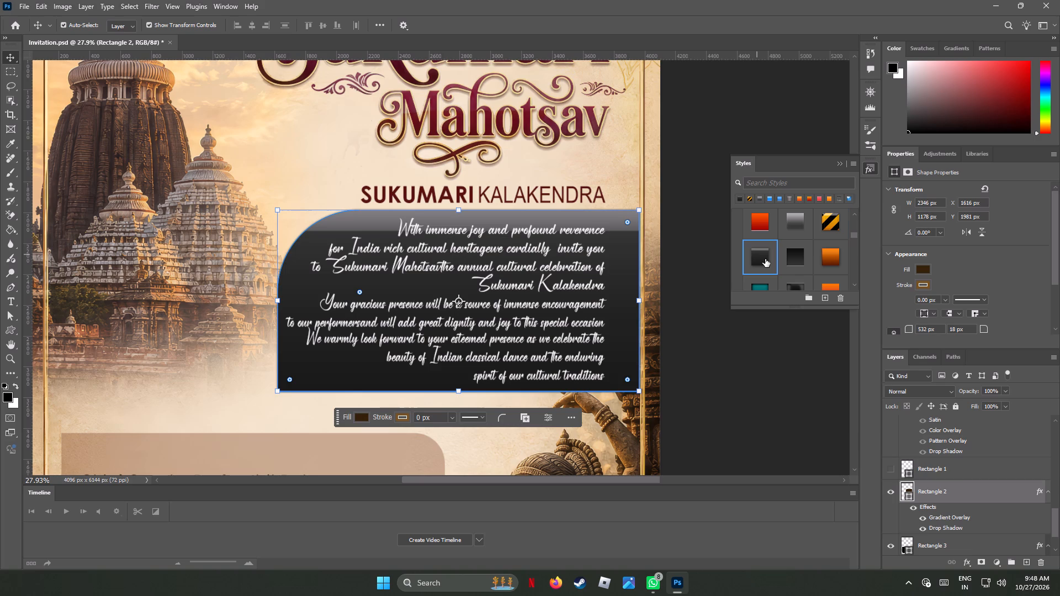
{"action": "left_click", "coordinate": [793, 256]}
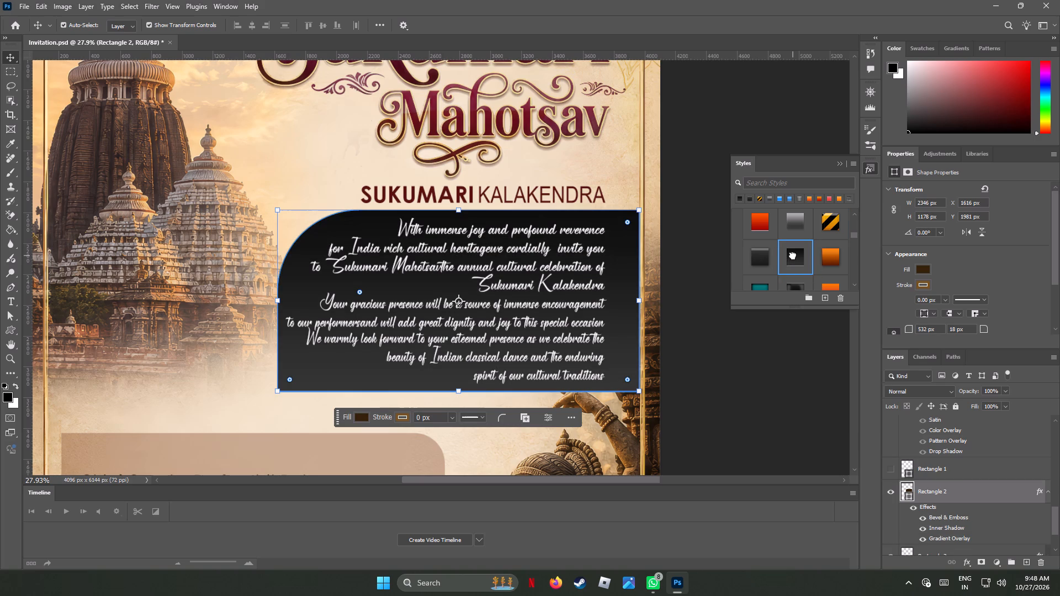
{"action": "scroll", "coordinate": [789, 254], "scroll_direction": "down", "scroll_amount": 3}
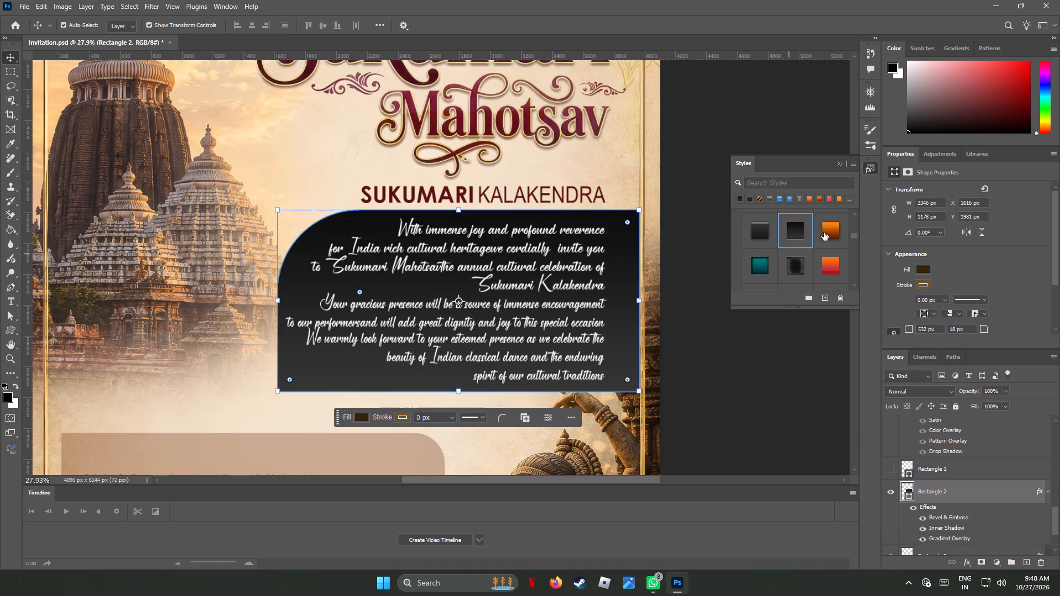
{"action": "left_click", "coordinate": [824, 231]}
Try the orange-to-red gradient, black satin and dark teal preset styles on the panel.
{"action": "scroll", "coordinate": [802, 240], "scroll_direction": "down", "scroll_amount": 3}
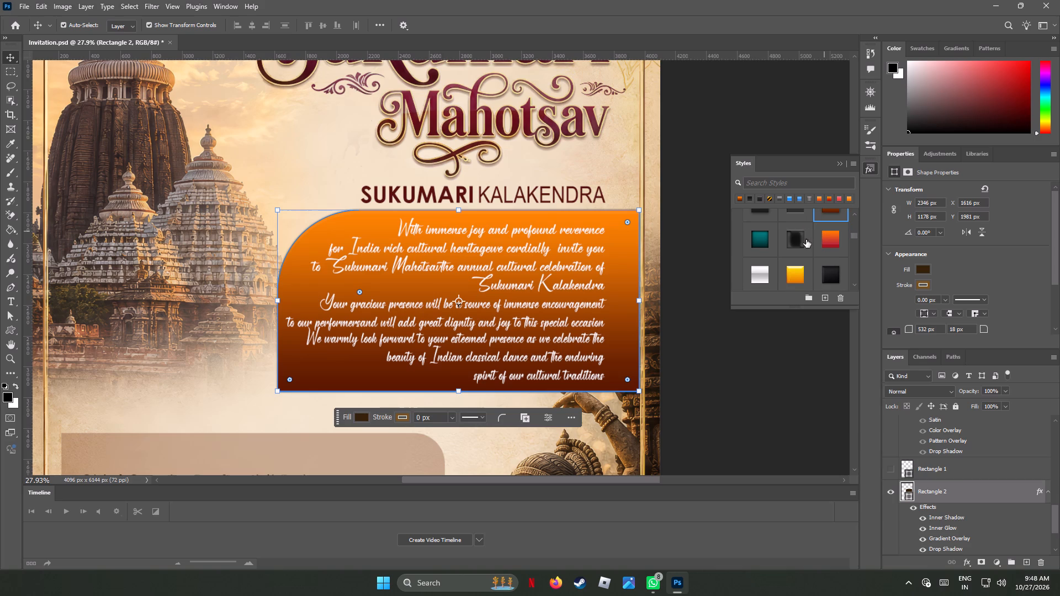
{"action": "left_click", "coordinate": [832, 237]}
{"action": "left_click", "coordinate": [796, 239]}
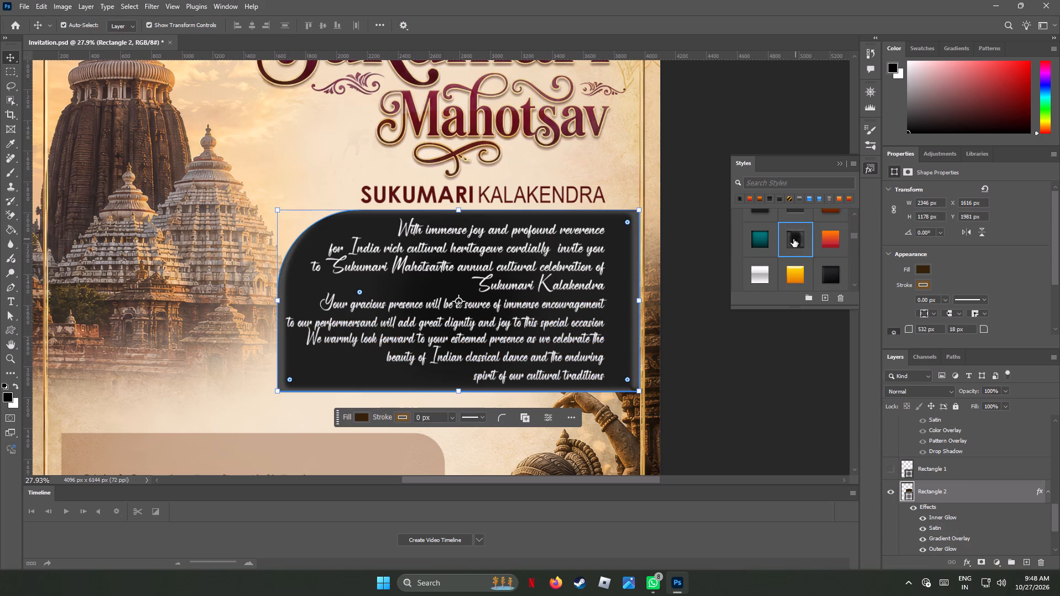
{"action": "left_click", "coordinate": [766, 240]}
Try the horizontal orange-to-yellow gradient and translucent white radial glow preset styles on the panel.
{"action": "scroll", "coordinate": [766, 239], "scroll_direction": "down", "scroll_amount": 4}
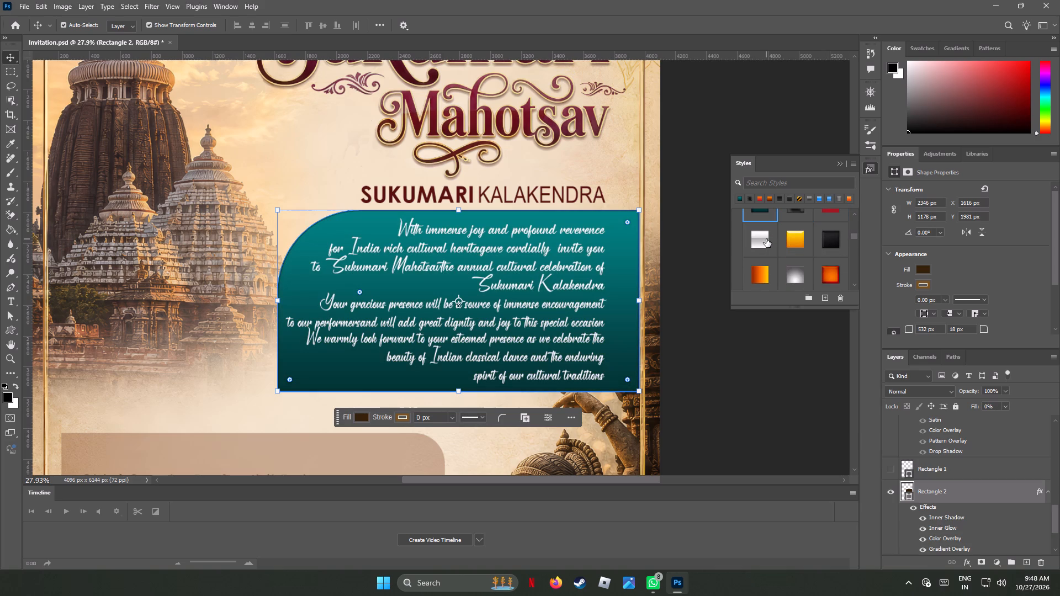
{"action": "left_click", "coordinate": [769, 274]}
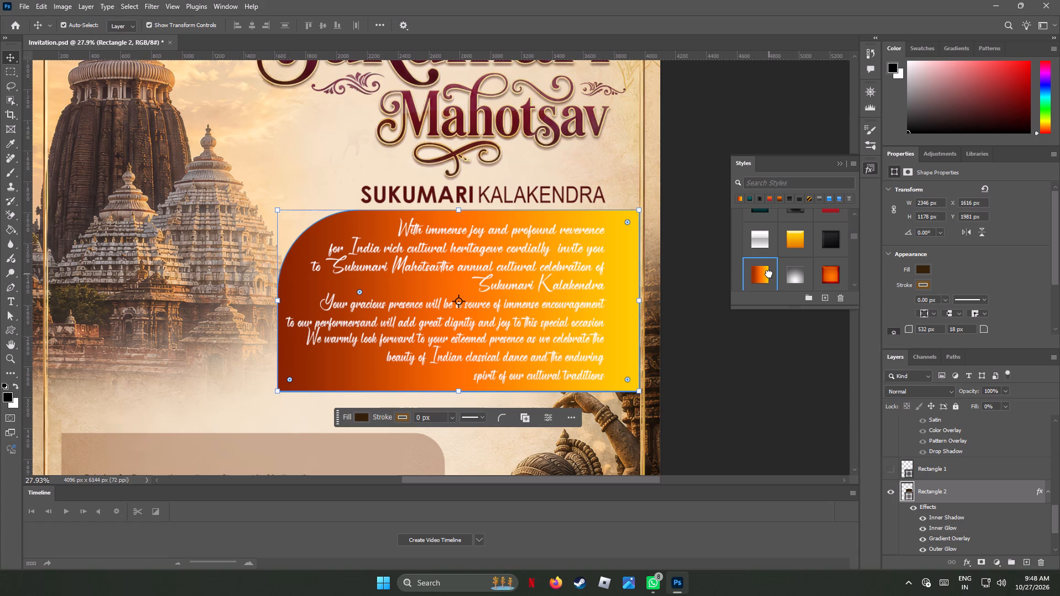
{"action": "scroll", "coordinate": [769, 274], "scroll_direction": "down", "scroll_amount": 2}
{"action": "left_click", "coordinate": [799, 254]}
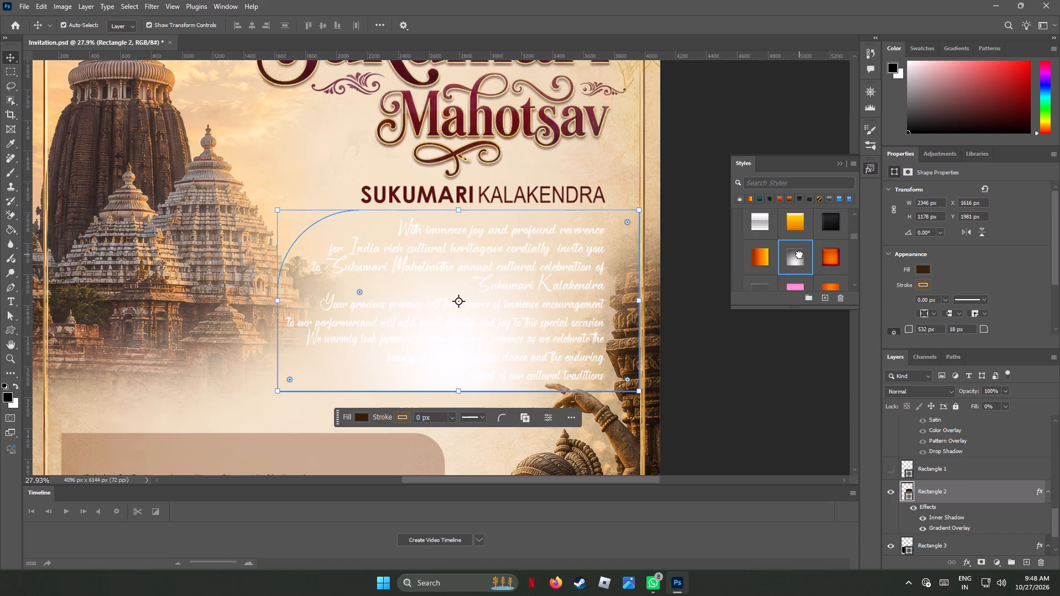
Apply the orange-red preset style with a radial gradient to the Rectangle 2 panel.
{"action": "scroll", "coordinate": [798, 254], "scroll_direction": "down", "scroll_amount": 1}
{"action": "scroll", "coordinate": [798, 254], "scroll_direction": "up", "scroll_amount": 2}
{"action": "scroll", "coordinate": [798, 255], "scroll_direction": "down", "scroll_amount": 1}
{"action": "left_click", "coordinate": [836, 256]}
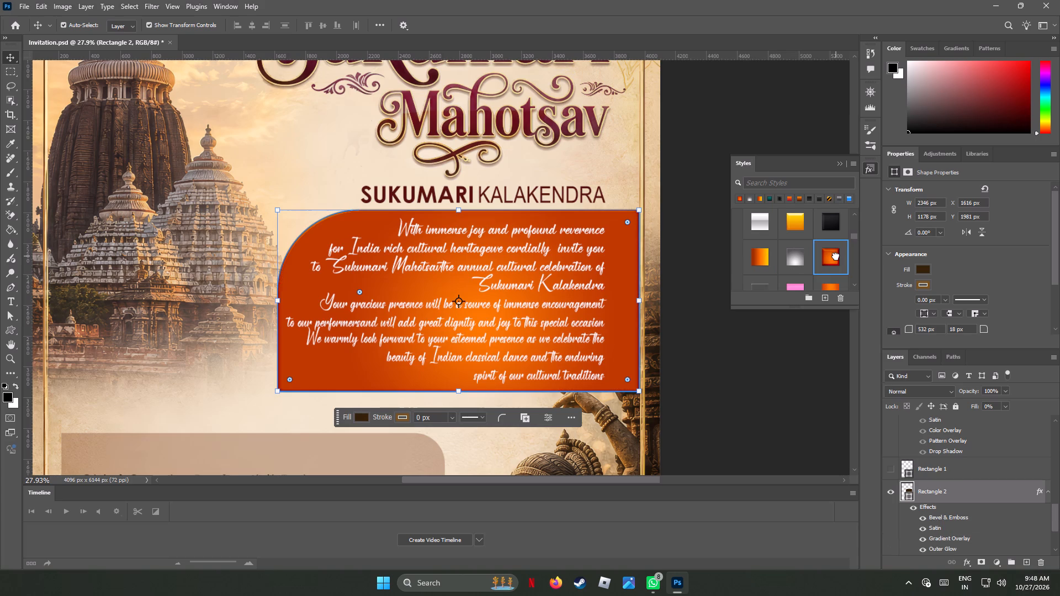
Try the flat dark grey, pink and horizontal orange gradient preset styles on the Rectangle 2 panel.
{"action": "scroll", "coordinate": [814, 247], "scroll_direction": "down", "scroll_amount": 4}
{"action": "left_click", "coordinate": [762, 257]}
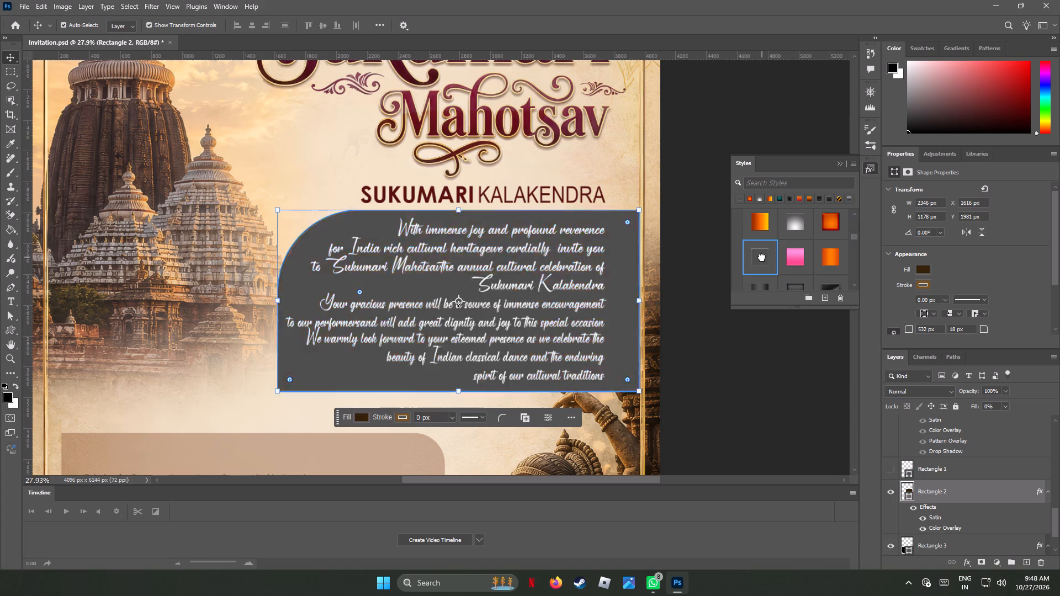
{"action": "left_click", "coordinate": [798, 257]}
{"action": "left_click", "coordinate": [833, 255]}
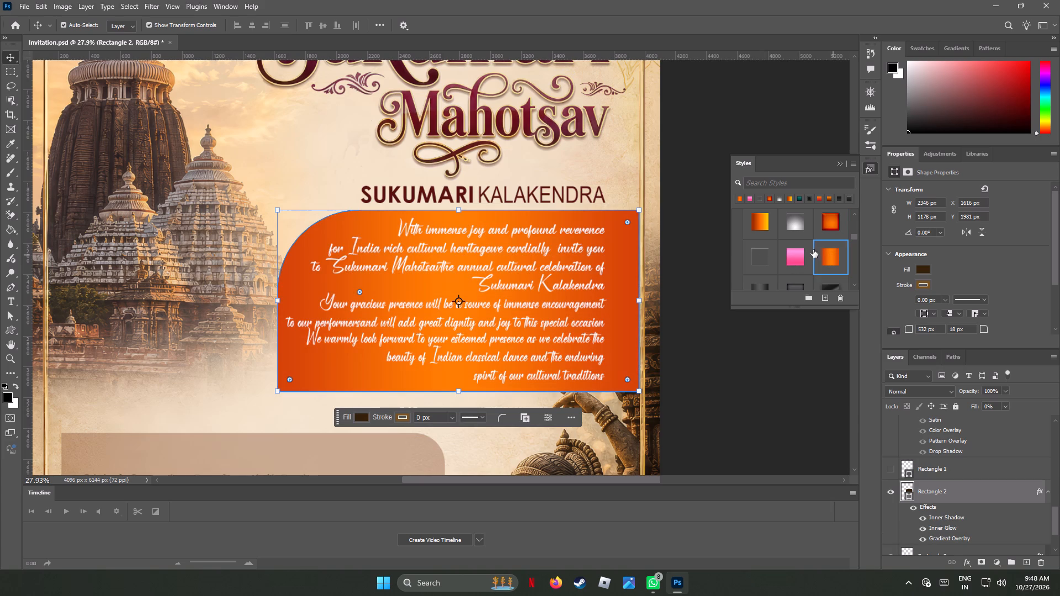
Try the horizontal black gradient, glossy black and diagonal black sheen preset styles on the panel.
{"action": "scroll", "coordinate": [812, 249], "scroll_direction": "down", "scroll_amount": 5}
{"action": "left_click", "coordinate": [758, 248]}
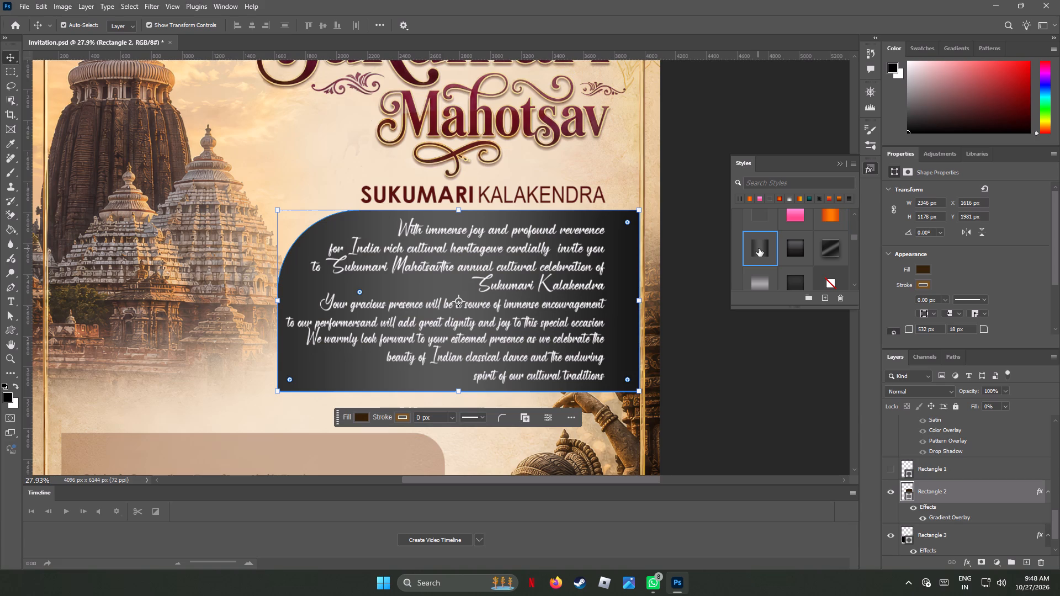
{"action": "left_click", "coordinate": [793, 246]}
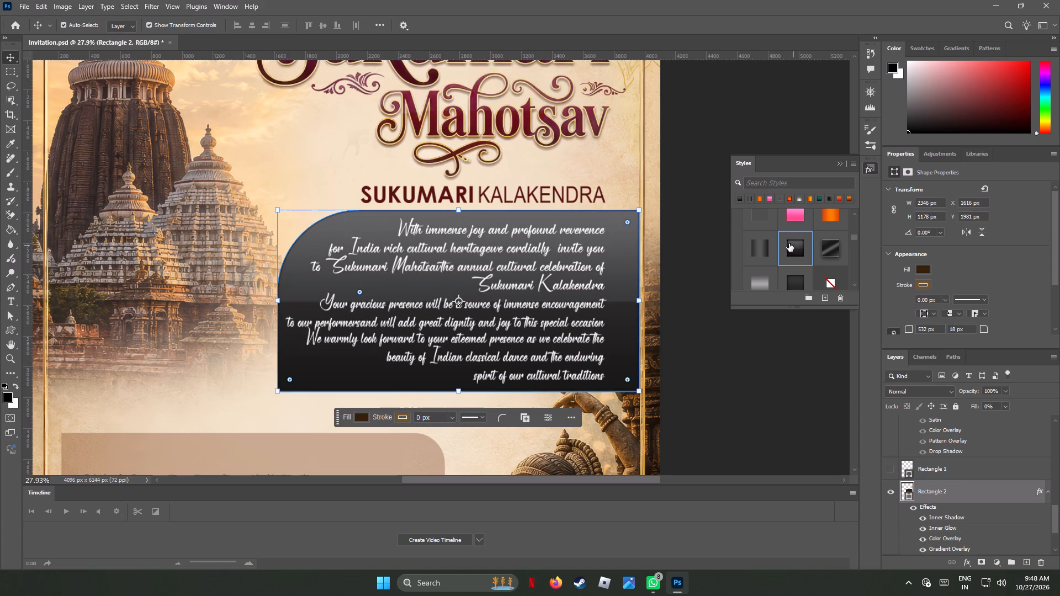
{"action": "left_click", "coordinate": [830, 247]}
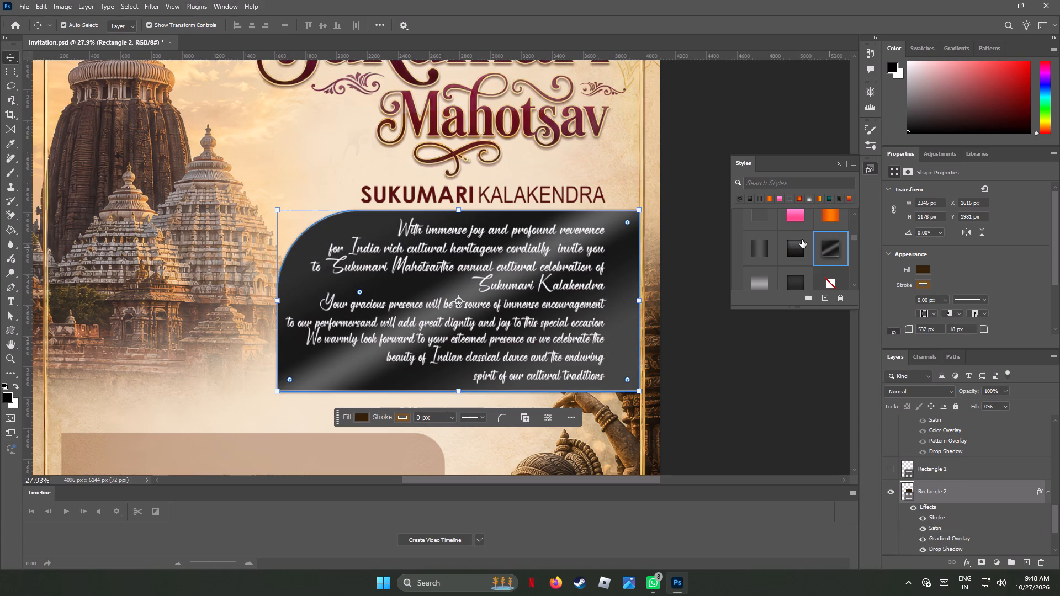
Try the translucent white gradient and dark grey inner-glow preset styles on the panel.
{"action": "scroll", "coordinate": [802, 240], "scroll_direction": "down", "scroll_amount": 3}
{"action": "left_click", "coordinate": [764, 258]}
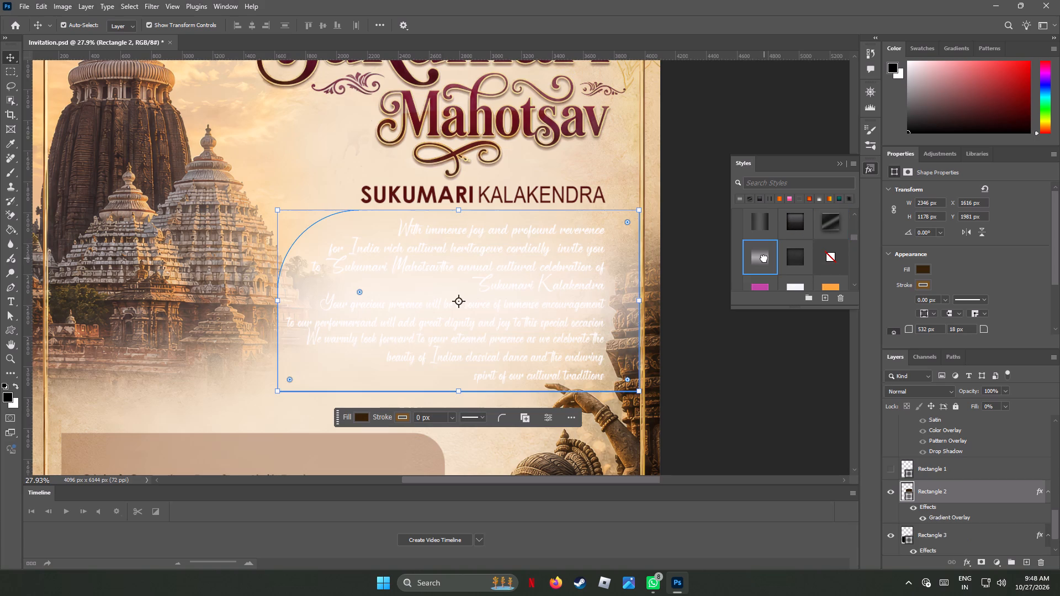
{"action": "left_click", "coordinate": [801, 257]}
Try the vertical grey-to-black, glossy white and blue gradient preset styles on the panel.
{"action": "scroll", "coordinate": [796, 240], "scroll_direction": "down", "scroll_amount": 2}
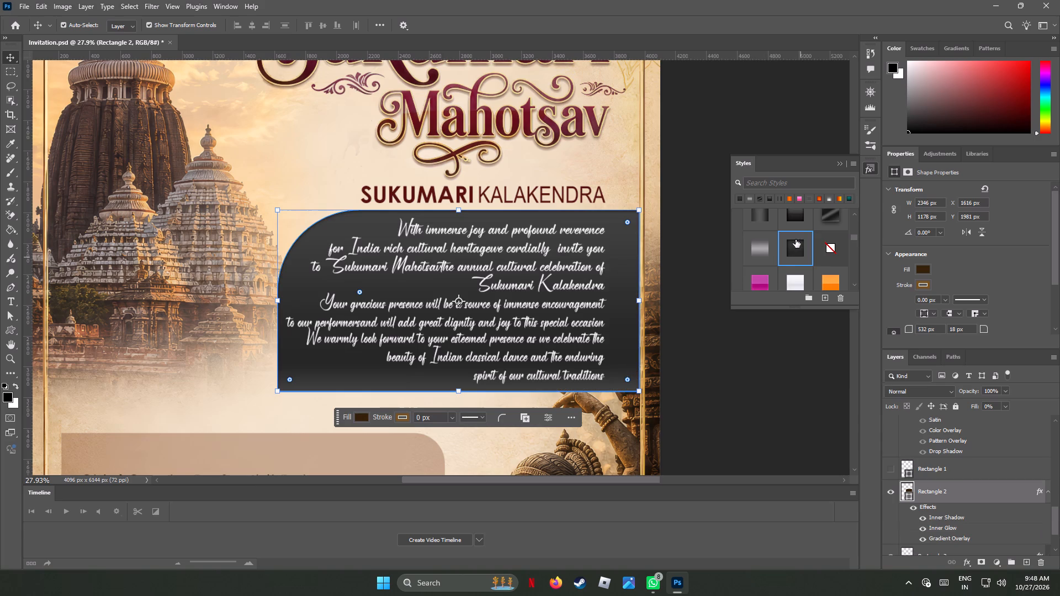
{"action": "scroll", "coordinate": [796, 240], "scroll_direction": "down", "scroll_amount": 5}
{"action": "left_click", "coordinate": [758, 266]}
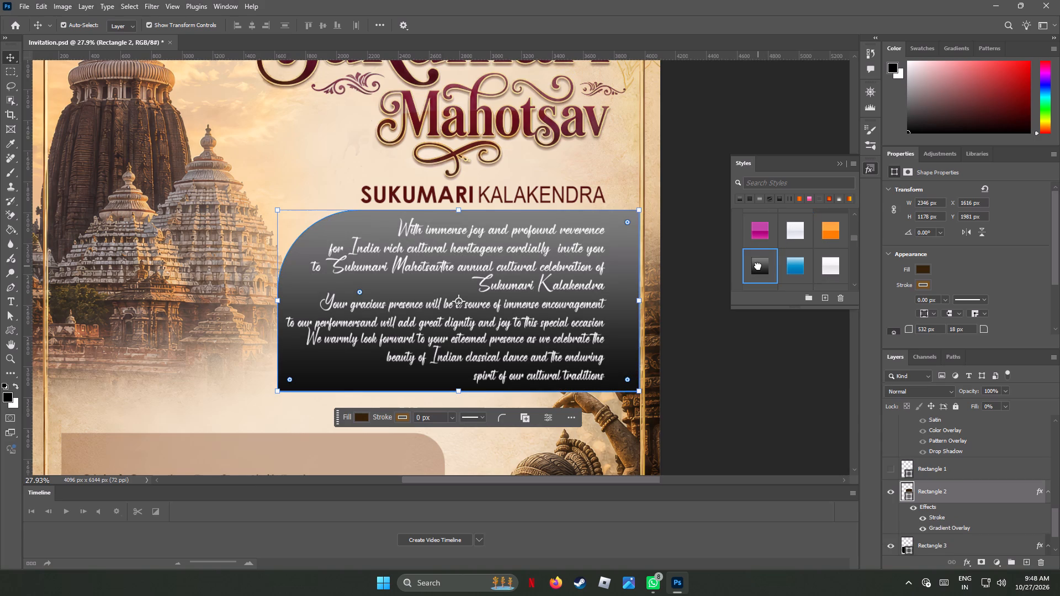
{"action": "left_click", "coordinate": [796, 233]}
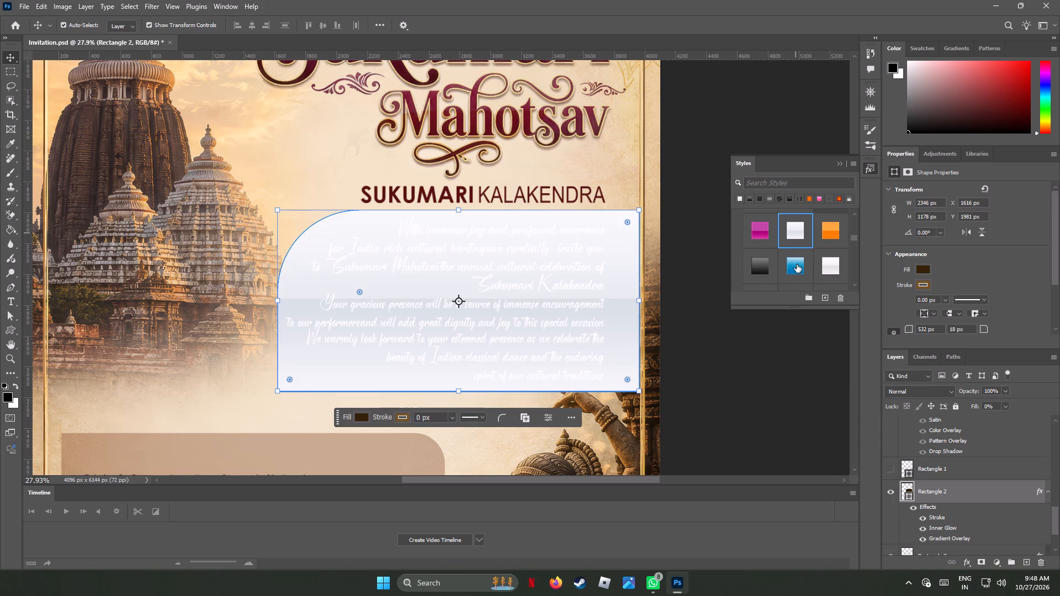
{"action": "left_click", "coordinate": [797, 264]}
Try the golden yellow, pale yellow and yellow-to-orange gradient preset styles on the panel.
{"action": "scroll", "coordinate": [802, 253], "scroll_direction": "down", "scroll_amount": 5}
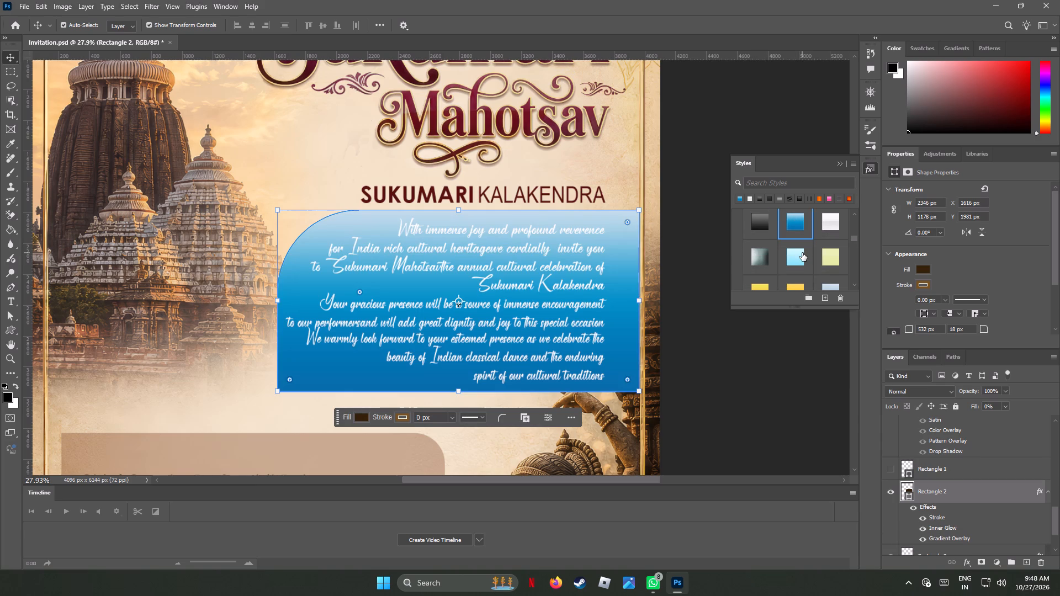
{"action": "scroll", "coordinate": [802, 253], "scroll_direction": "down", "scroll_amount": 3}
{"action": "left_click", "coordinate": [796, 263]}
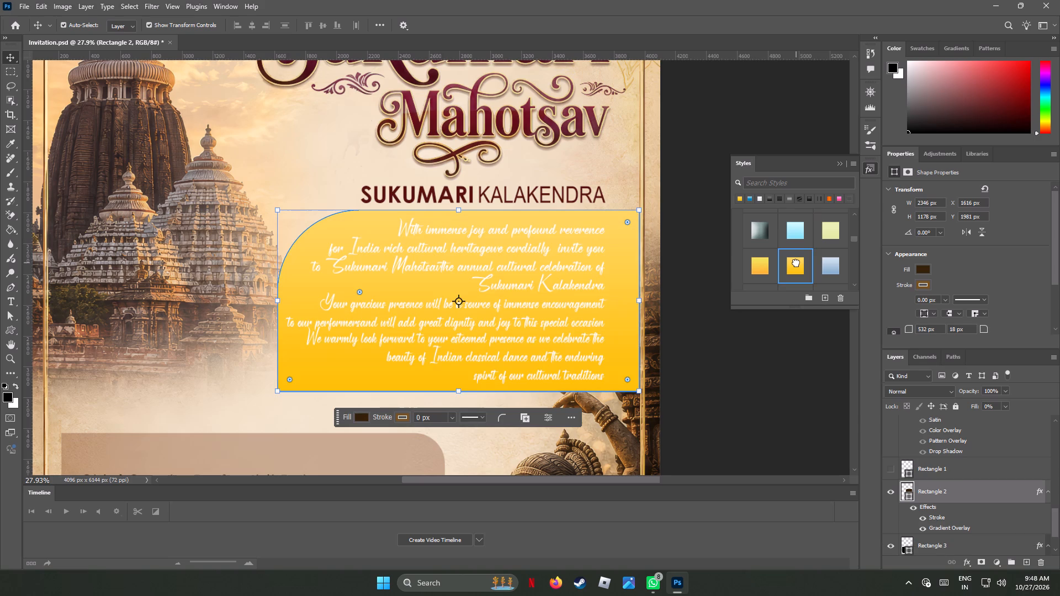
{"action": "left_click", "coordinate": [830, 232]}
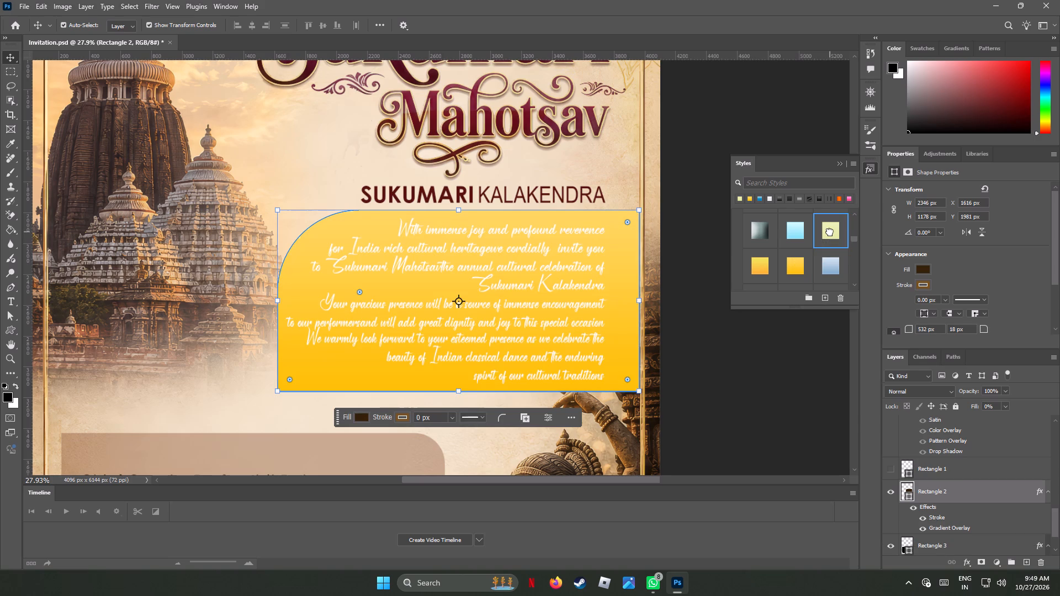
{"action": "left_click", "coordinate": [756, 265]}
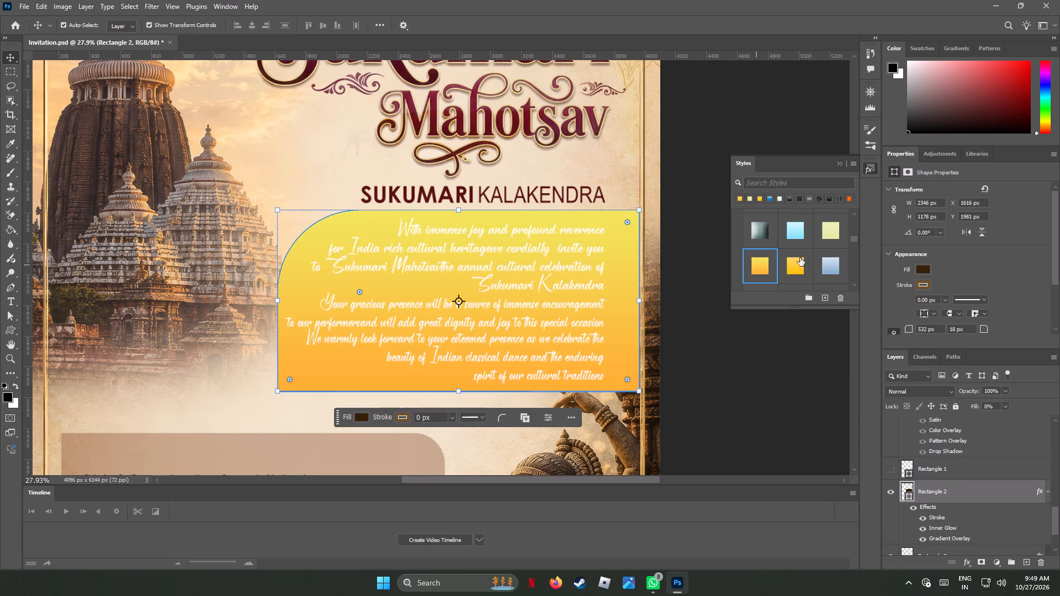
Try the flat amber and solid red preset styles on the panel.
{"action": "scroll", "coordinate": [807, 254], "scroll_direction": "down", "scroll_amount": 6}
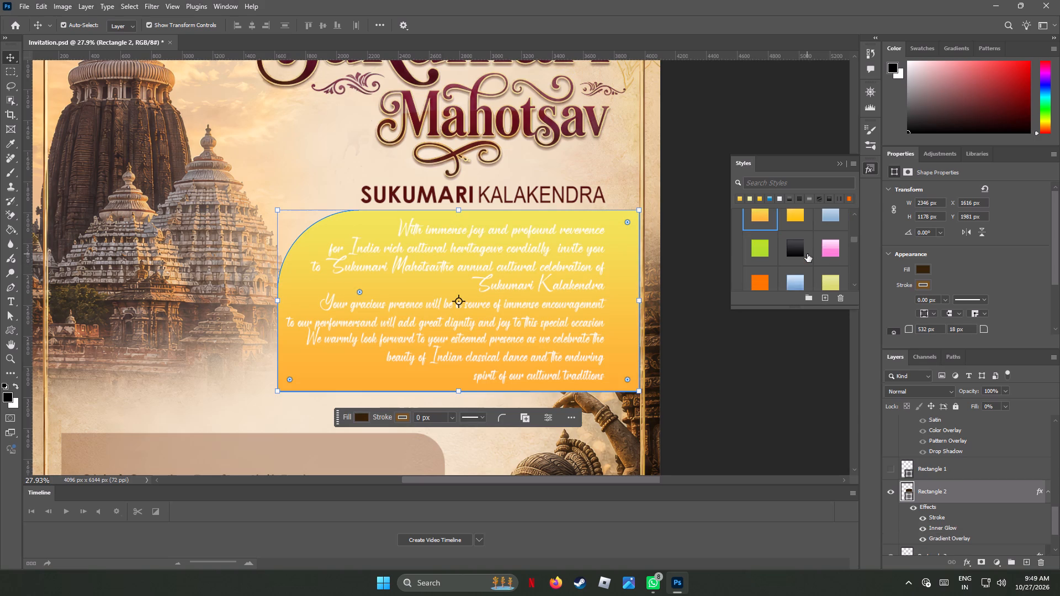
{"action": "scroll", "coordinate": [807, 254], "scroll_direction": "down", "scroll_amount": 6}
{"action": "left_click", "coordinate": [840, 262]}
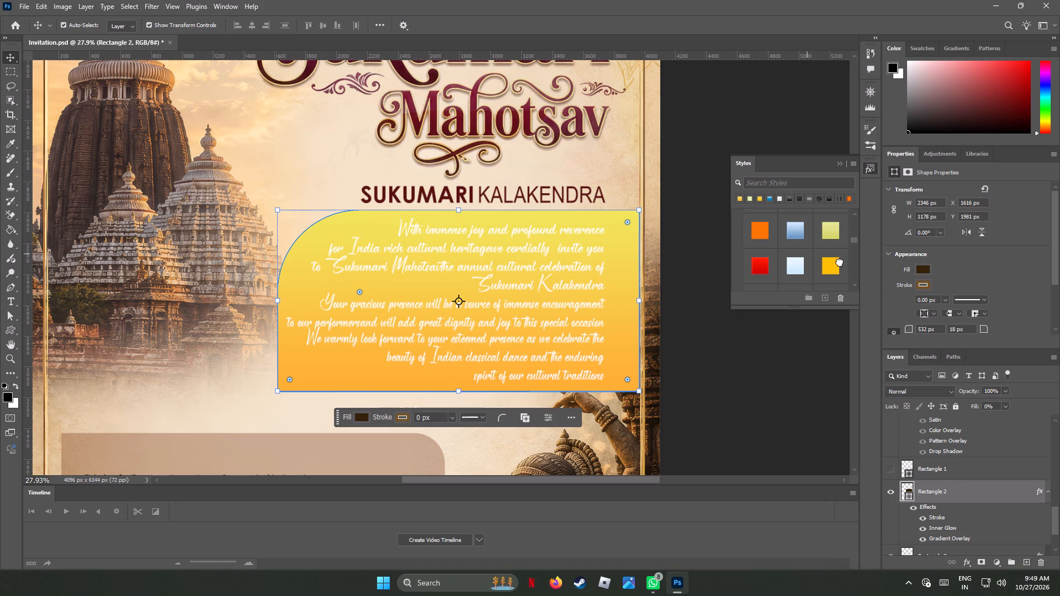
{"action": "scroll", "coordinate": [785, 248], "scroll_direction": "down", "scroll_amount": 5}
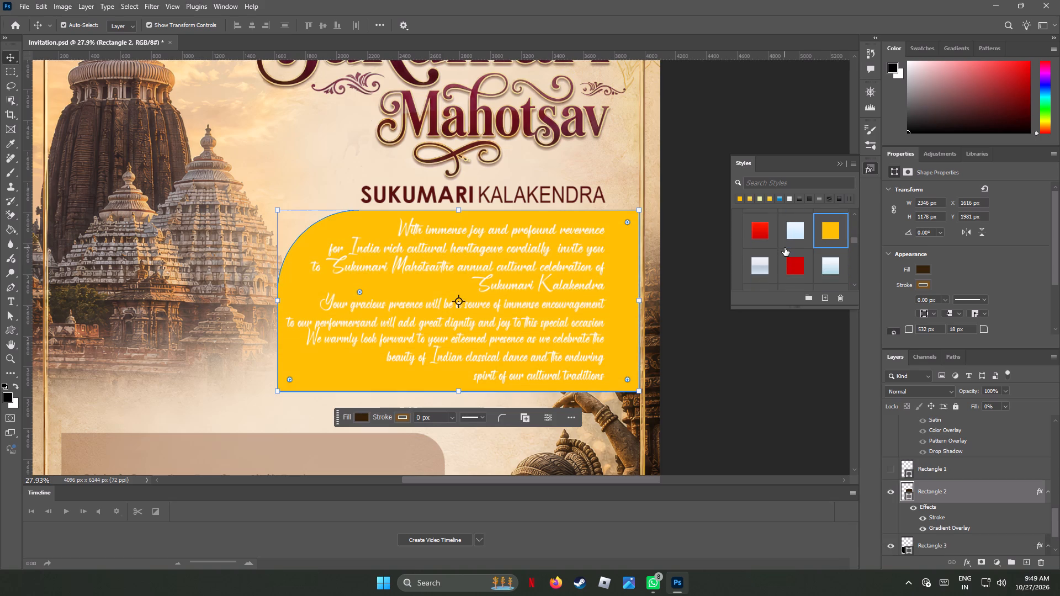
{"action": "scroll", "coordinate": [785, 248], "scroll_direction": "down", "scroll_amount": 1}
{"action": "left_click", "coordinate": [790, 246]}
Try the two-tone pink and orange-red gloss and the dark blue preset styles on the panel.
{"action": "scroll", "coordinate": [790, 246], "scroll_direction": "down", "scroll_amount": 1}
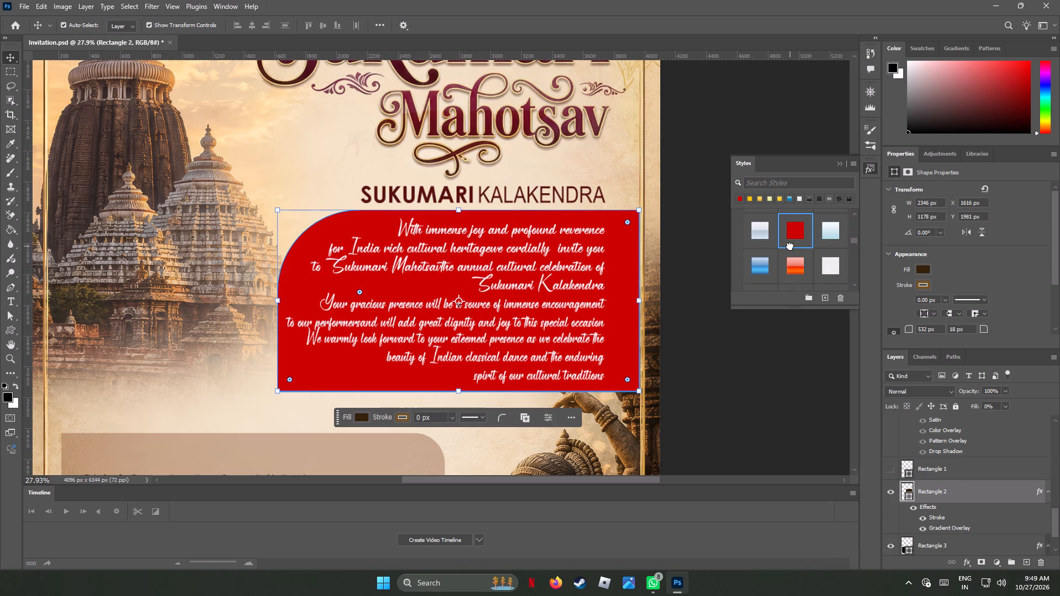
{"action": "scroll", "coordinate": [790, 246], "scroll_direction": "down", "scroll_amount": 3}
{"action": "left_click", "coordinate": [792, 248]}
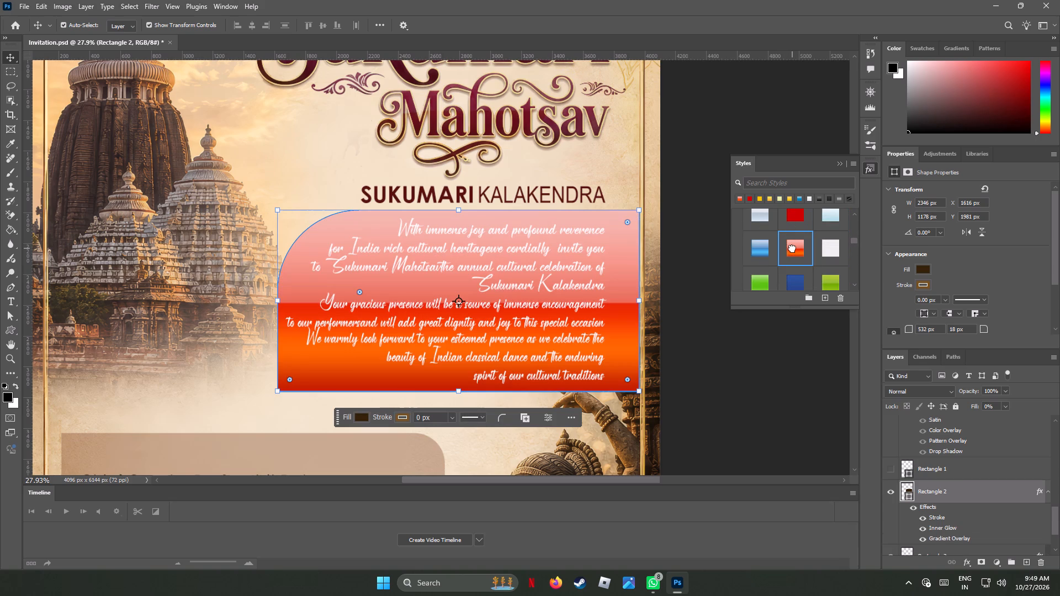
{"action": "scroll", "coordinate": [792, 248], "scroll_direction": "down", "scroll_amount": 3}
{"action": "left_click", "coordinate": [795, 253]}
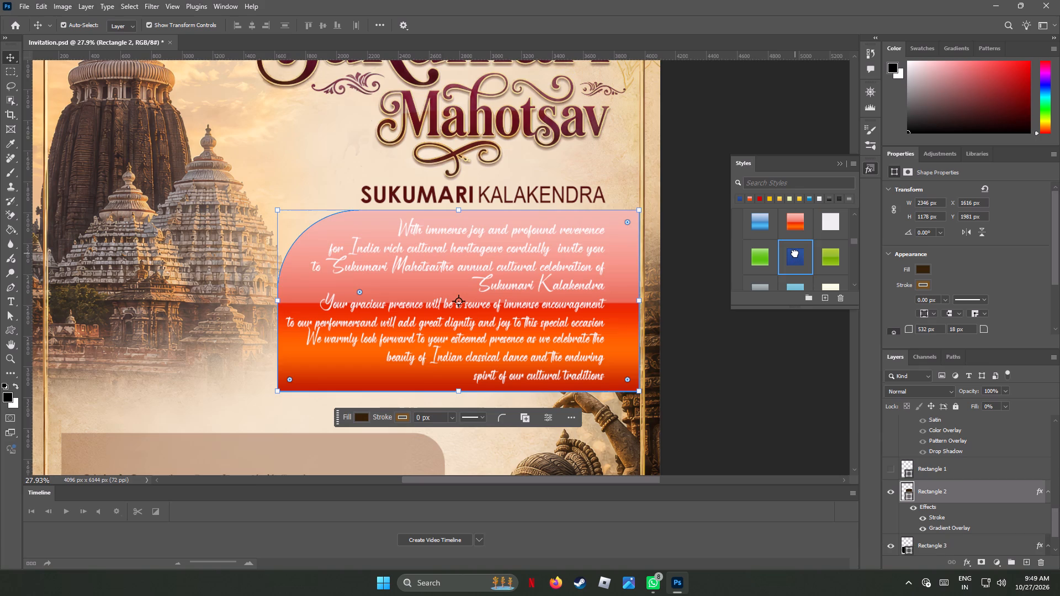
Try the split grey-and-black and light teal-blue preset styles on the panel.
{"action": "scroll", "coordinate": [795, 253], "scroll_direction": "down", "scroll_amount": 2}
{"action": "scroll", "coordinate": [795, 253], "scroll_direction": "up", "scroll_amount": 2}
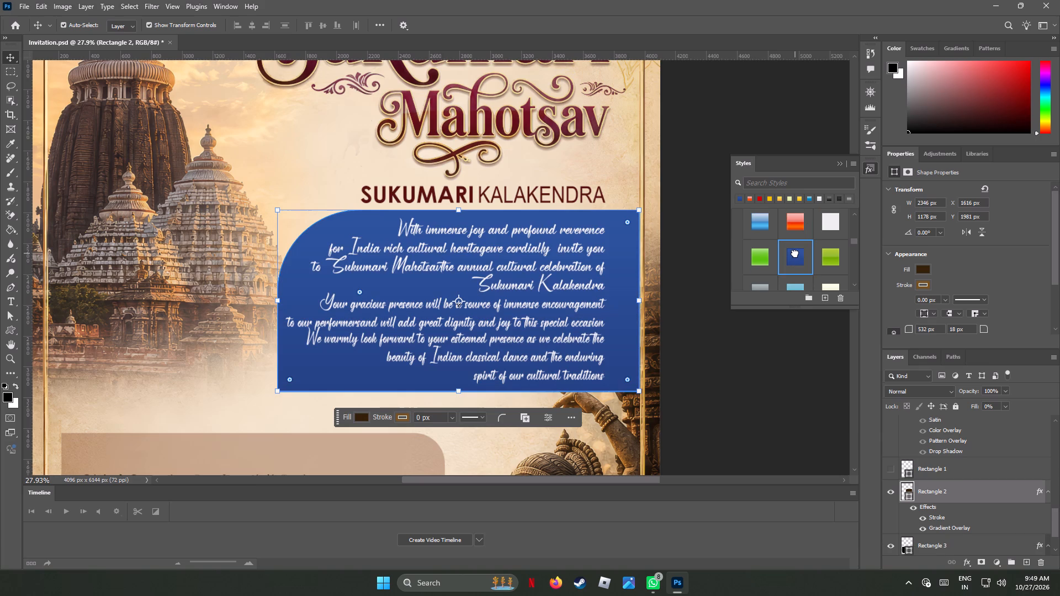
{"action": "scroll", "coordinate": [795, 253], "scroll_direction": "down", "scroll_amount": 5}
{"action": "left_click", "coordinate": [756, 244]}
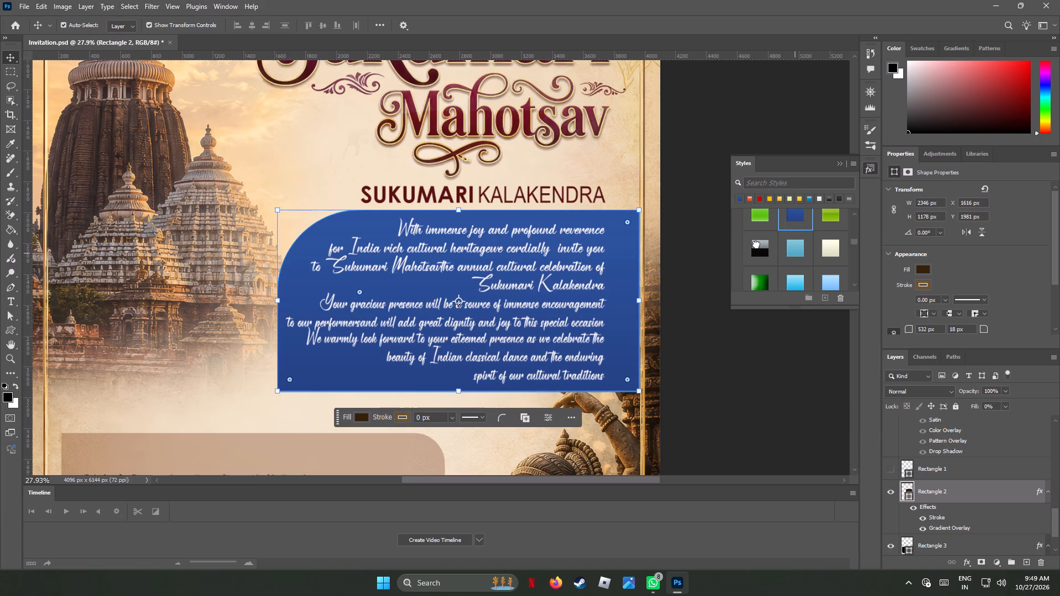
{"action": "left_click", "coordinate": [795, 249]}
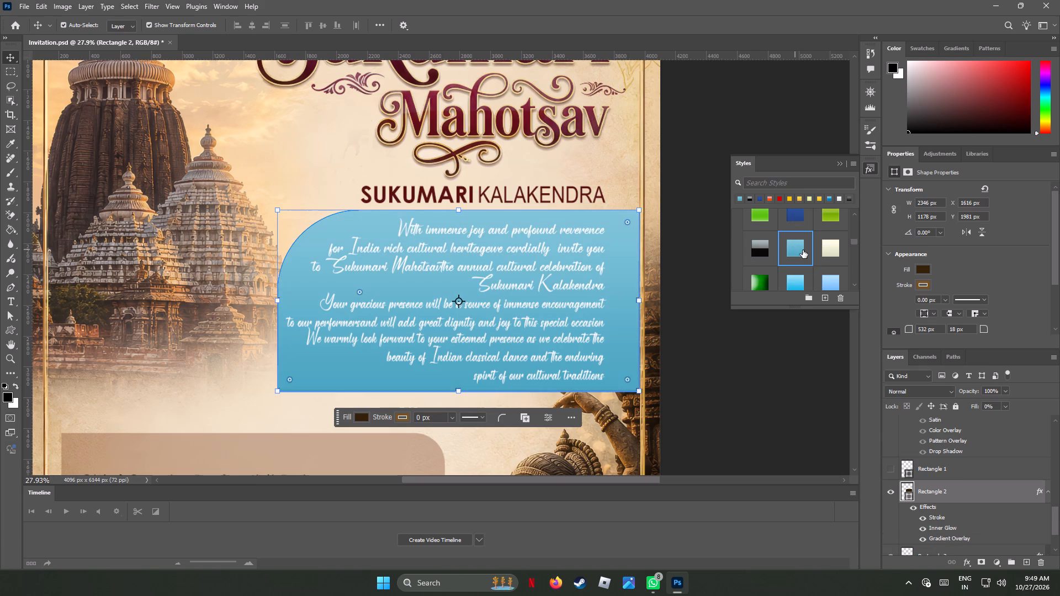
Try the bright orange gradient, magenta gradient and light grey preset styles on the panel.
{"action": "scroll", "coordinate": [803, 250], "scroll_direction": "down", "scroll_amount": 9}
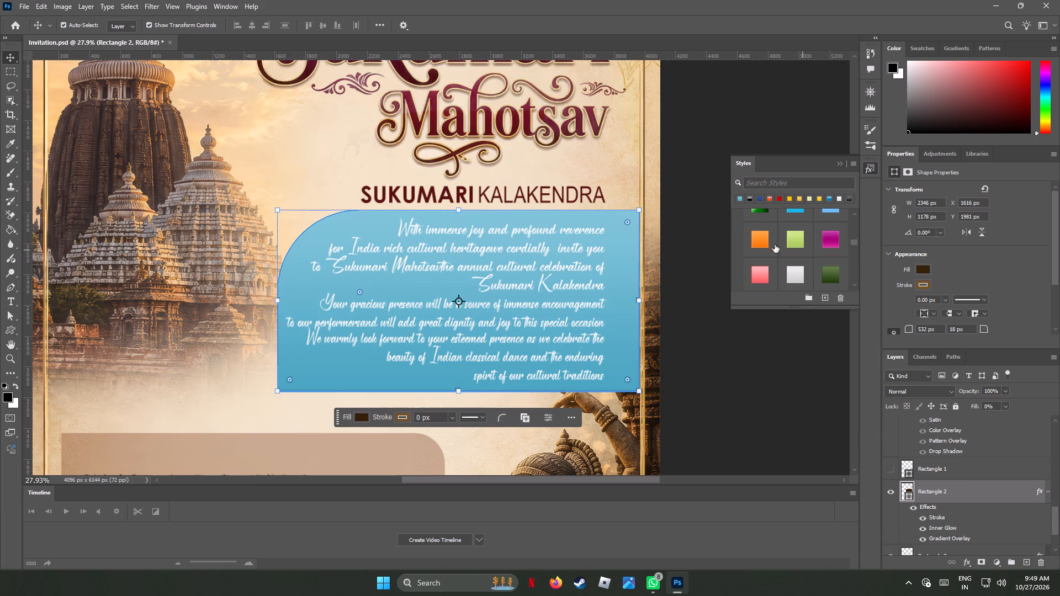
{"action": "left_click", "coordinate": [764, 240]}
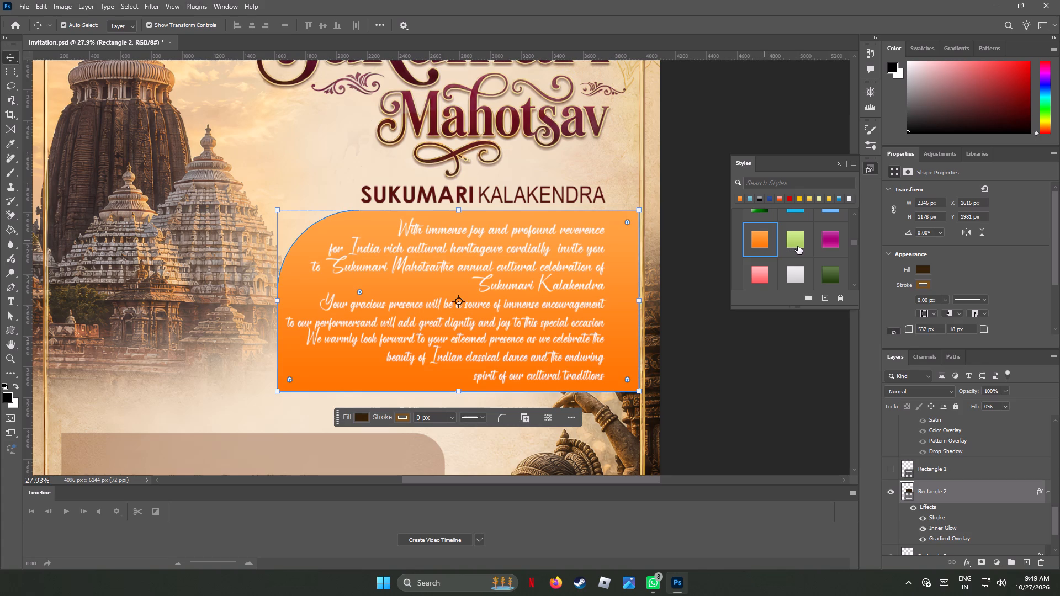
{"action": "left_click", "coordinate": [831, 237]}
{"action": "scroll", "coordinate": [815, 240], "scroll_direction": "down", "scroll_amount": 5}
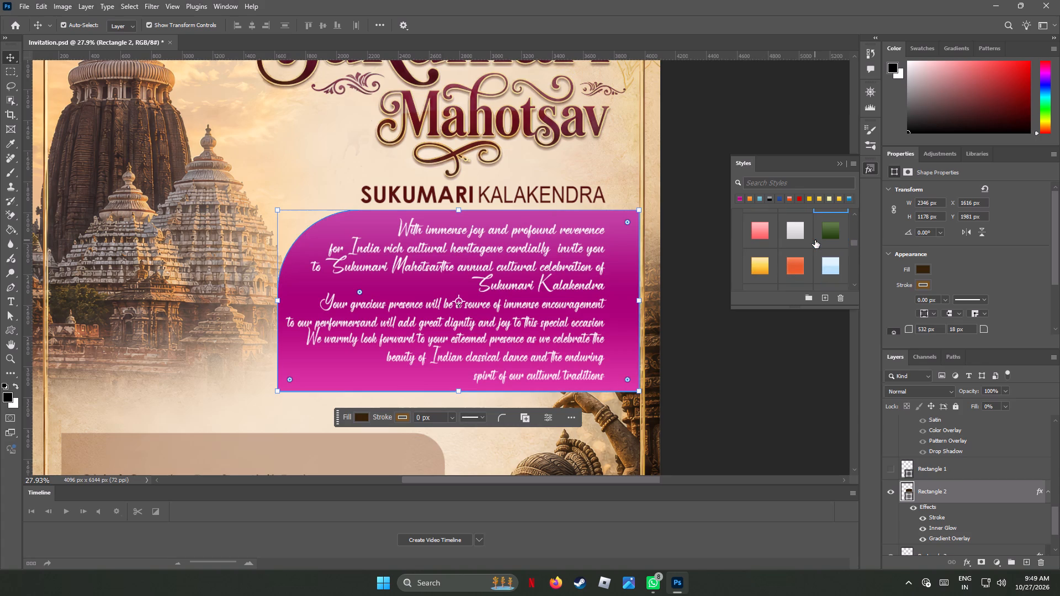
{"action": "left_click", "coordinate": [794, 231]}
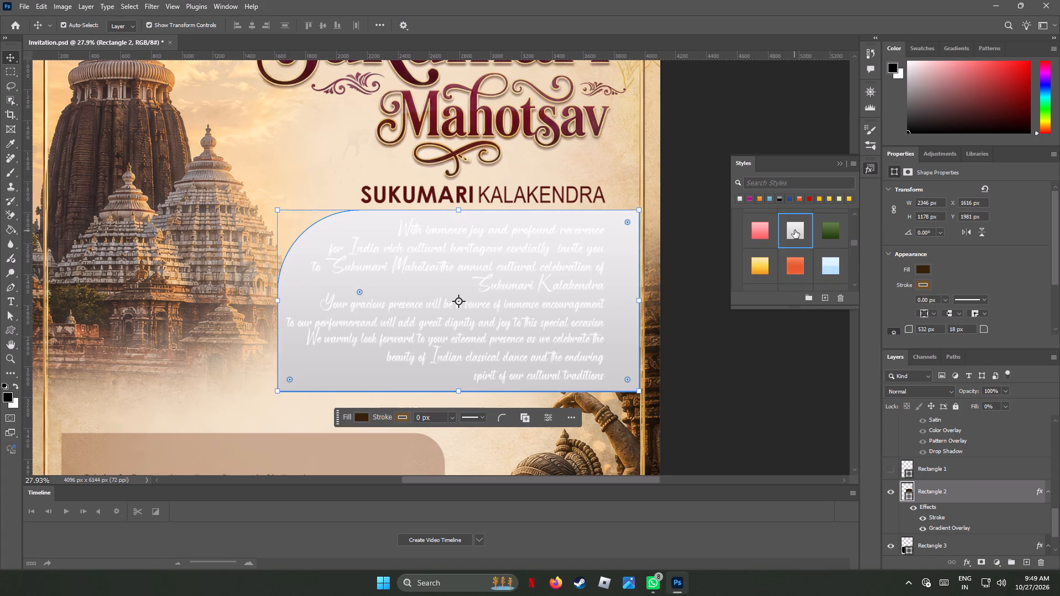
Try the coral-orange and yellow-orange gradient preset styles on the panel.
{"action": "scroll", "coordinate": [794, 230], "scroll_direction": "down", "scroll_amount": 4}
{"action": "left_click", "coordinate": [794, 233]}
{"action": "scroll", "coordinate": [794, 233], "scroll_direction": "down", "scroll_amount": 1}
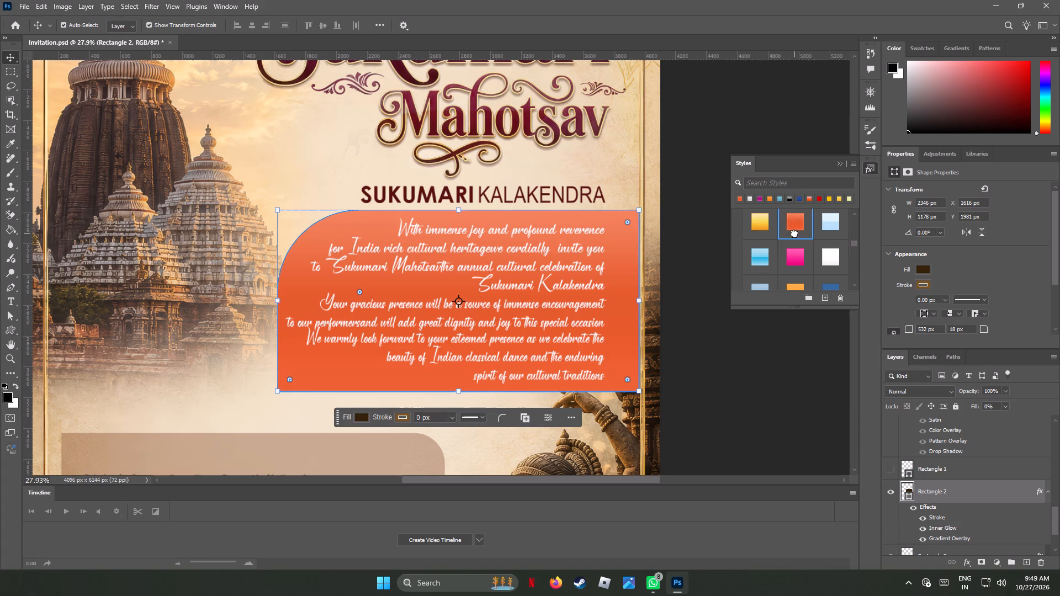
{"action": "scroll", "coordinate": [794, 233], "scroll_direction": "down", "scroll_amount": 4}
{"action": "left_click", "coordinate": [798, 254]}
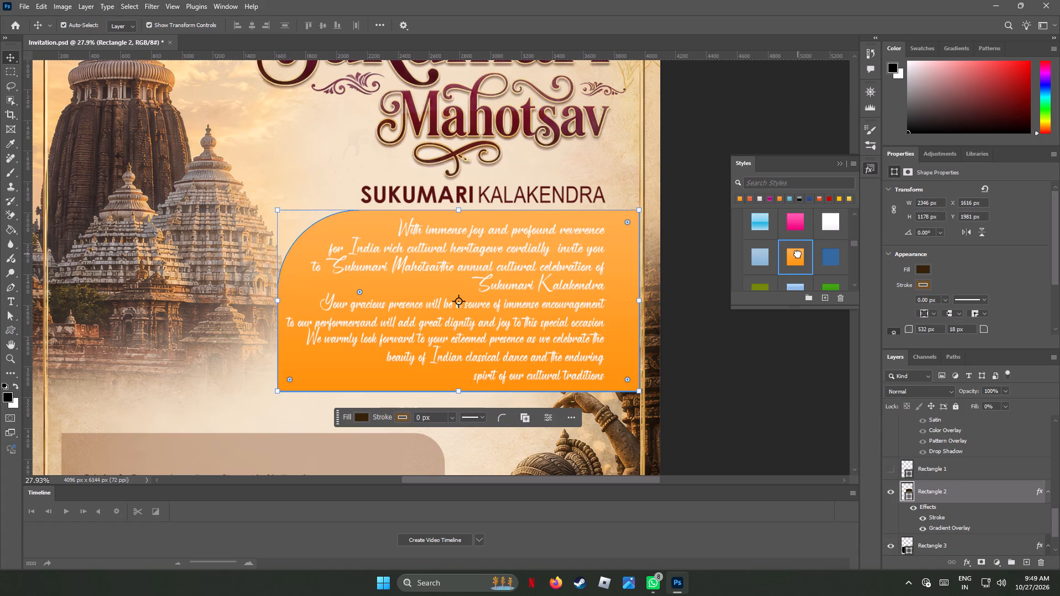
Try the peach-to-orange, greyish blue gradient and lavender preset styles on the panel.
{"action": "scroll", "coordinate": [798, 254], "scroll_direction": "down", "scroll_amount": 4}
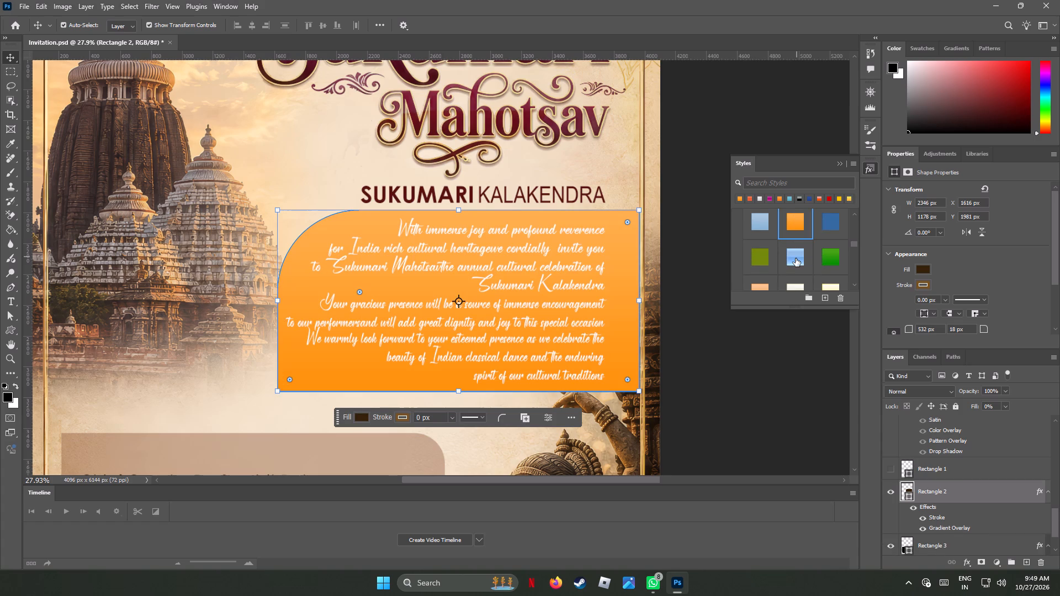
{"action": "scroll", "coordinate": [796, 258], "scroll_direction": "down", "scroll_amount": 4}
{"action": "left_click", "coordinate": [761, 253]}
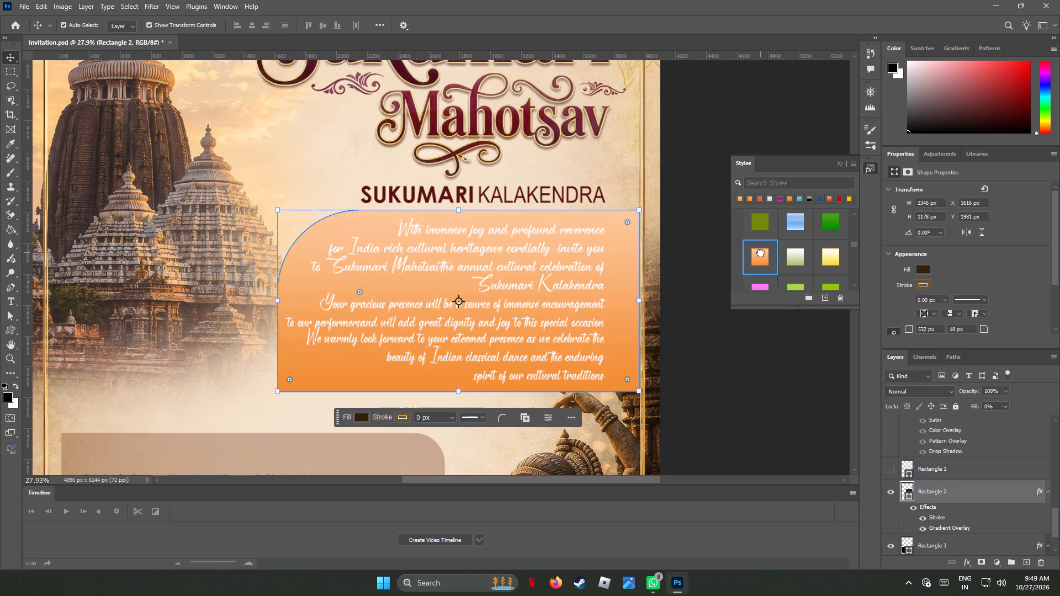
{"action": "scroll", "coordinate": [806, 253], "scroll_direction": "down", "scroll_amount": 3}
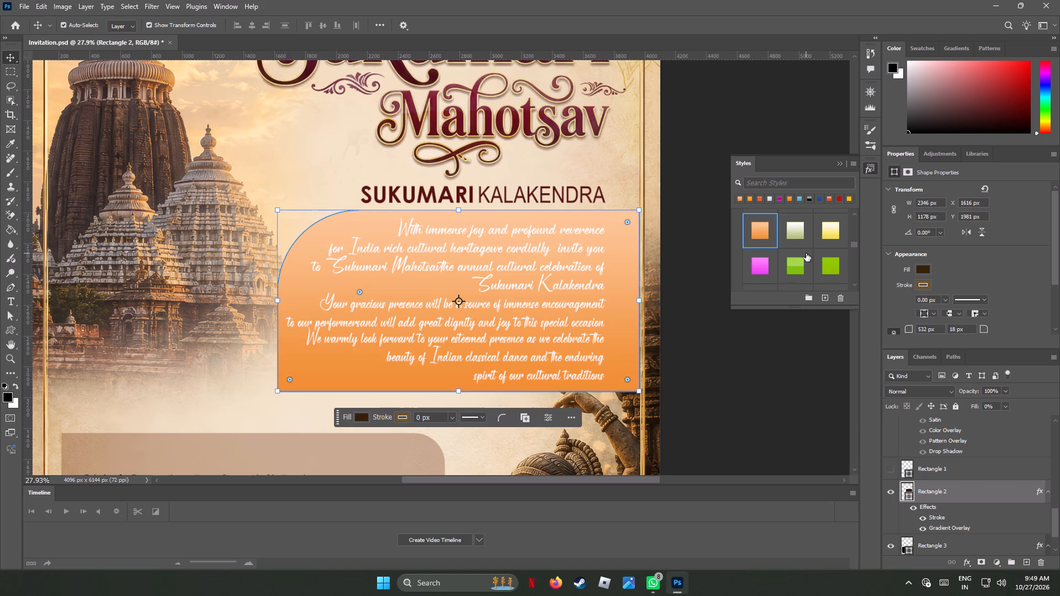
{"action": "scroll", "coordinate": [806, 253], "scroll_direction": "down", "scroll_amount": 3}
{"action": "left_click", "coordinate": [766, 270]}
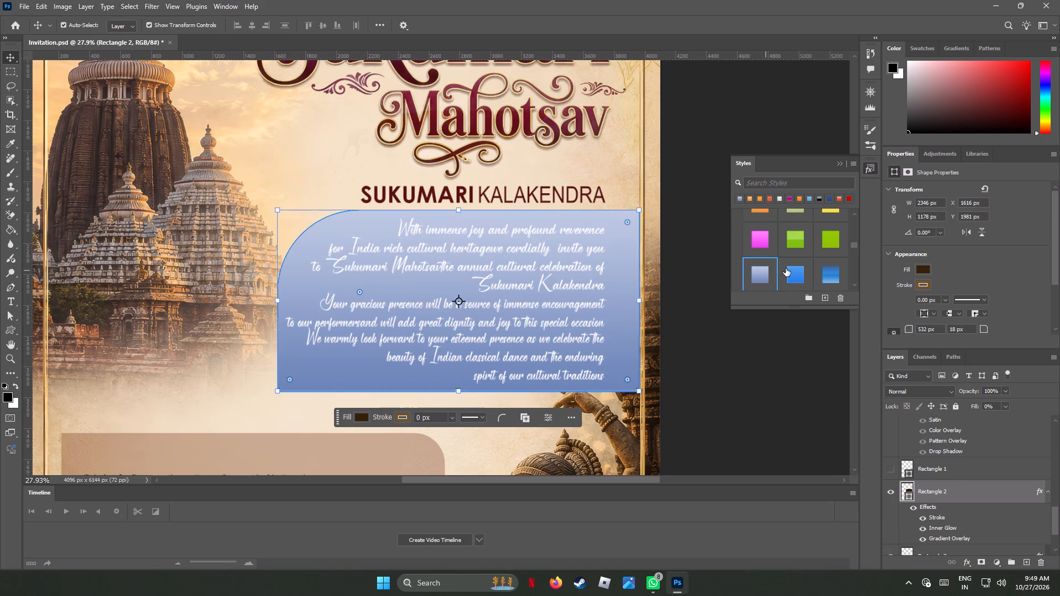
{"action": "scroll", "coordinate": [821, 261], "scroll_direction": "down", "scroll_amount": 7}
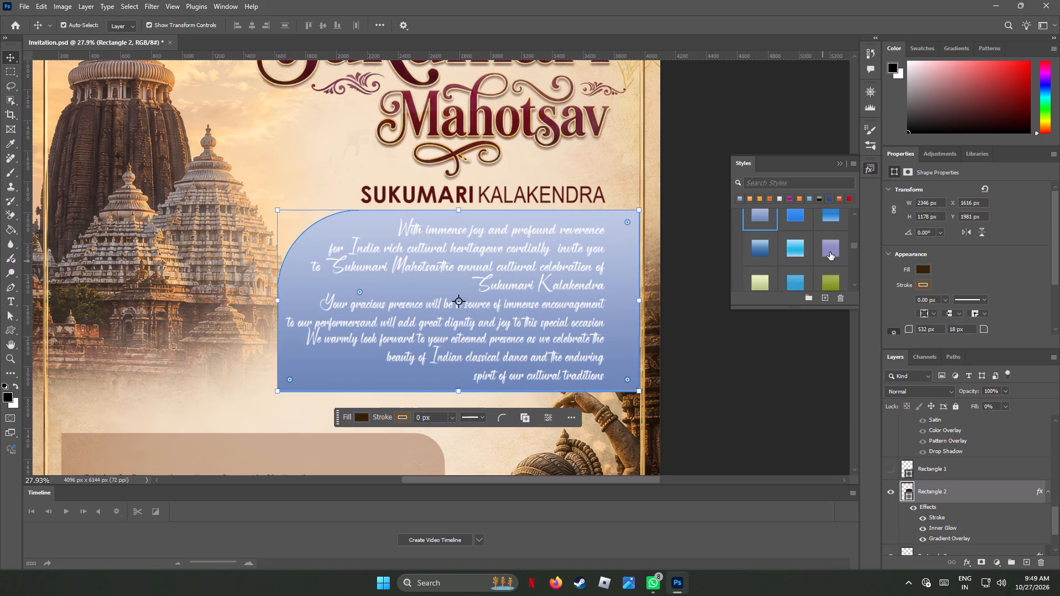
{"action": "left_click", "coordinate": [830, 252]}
Apply the light orange gradient preset style to the Rectangle 2 panel and look through further presets.
{"action": "scroll", "coordinate": [806, 251], "scroll_direction": "down", "scroll_amount": 7}
{"action": "left_click", "coordinate": [833, 256]}
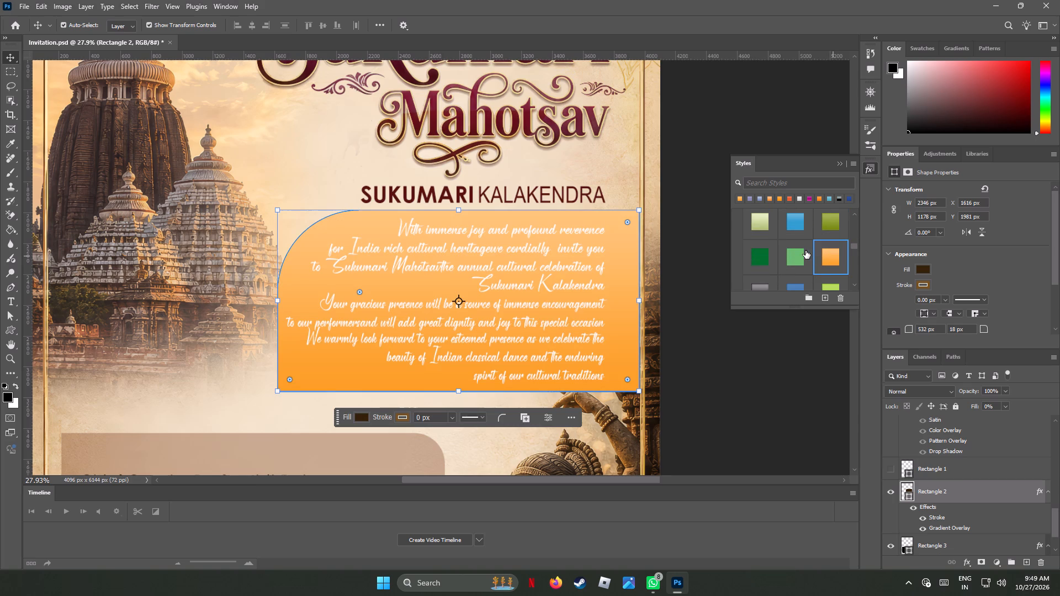
{"action": "scroll", "coordinate": [805, 251], "scroll_direction": "down", "scroll_amount": 7}
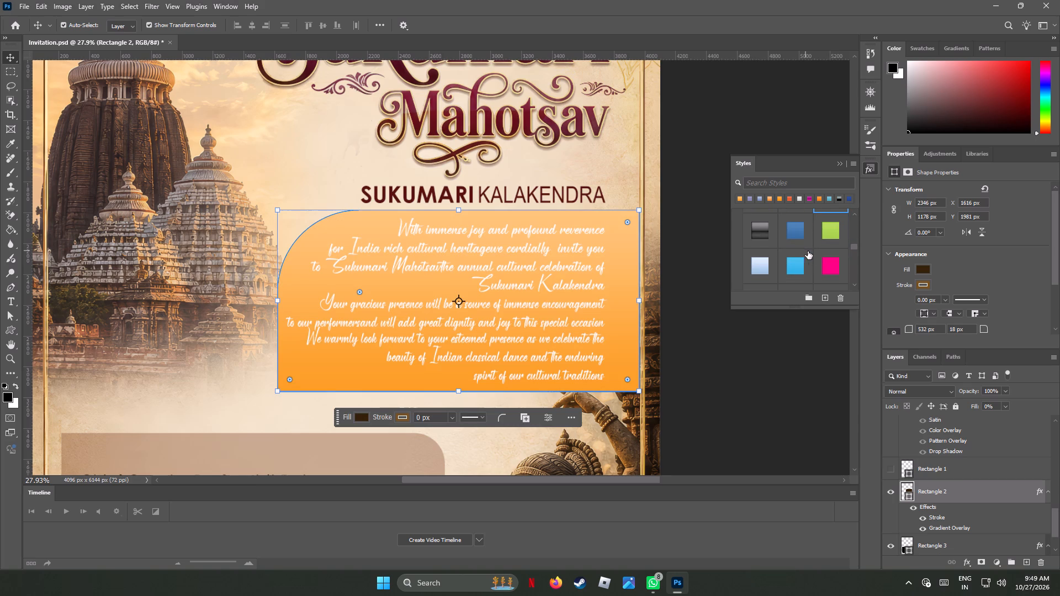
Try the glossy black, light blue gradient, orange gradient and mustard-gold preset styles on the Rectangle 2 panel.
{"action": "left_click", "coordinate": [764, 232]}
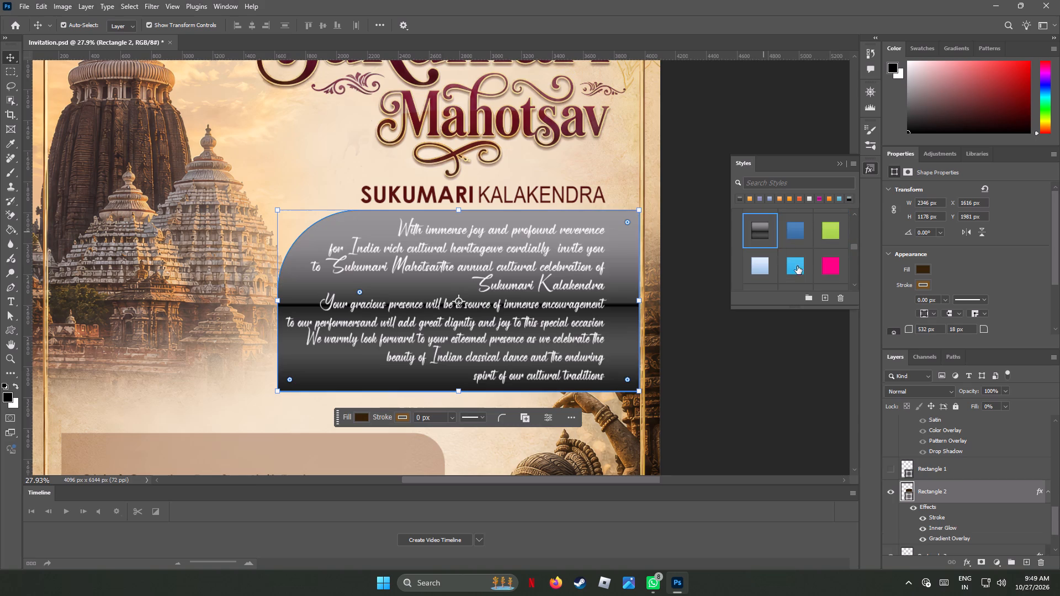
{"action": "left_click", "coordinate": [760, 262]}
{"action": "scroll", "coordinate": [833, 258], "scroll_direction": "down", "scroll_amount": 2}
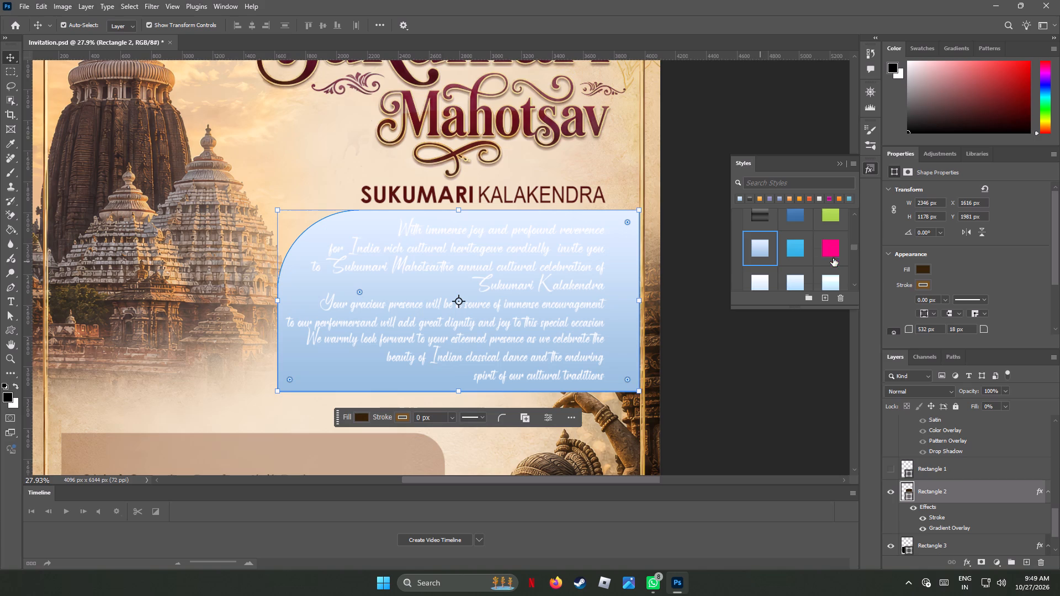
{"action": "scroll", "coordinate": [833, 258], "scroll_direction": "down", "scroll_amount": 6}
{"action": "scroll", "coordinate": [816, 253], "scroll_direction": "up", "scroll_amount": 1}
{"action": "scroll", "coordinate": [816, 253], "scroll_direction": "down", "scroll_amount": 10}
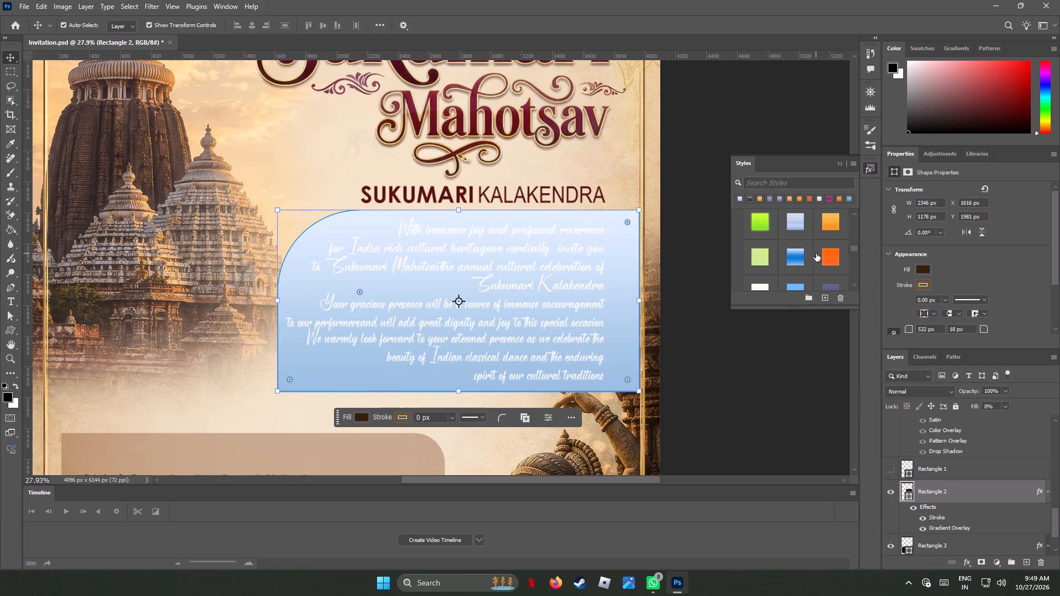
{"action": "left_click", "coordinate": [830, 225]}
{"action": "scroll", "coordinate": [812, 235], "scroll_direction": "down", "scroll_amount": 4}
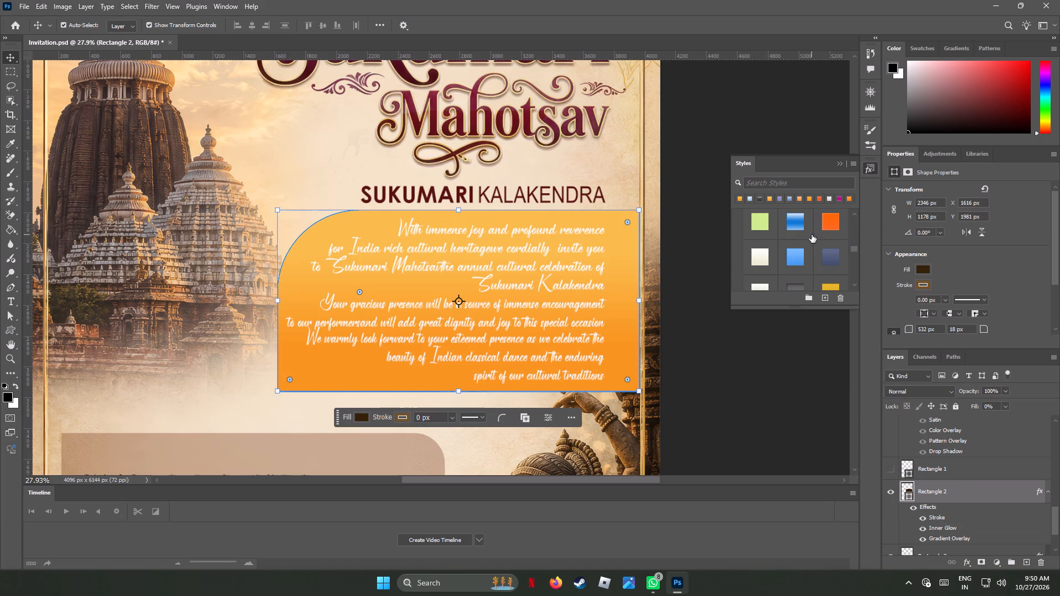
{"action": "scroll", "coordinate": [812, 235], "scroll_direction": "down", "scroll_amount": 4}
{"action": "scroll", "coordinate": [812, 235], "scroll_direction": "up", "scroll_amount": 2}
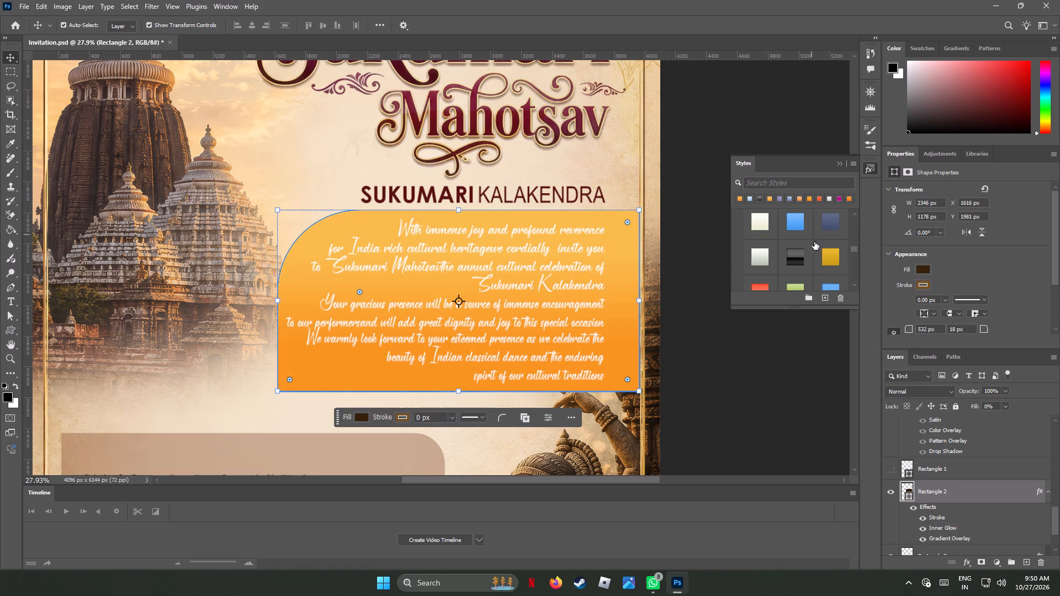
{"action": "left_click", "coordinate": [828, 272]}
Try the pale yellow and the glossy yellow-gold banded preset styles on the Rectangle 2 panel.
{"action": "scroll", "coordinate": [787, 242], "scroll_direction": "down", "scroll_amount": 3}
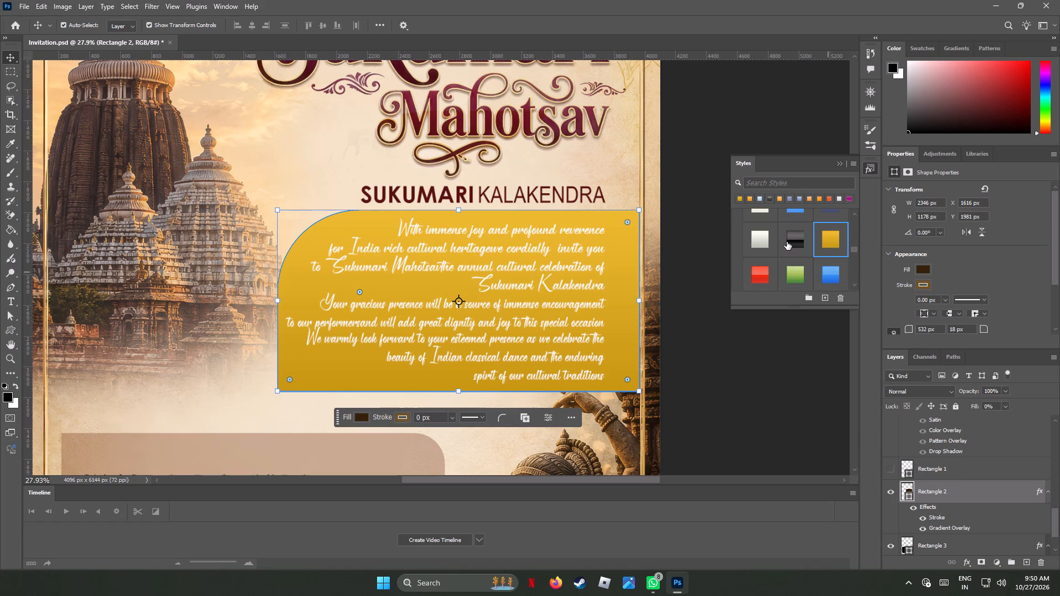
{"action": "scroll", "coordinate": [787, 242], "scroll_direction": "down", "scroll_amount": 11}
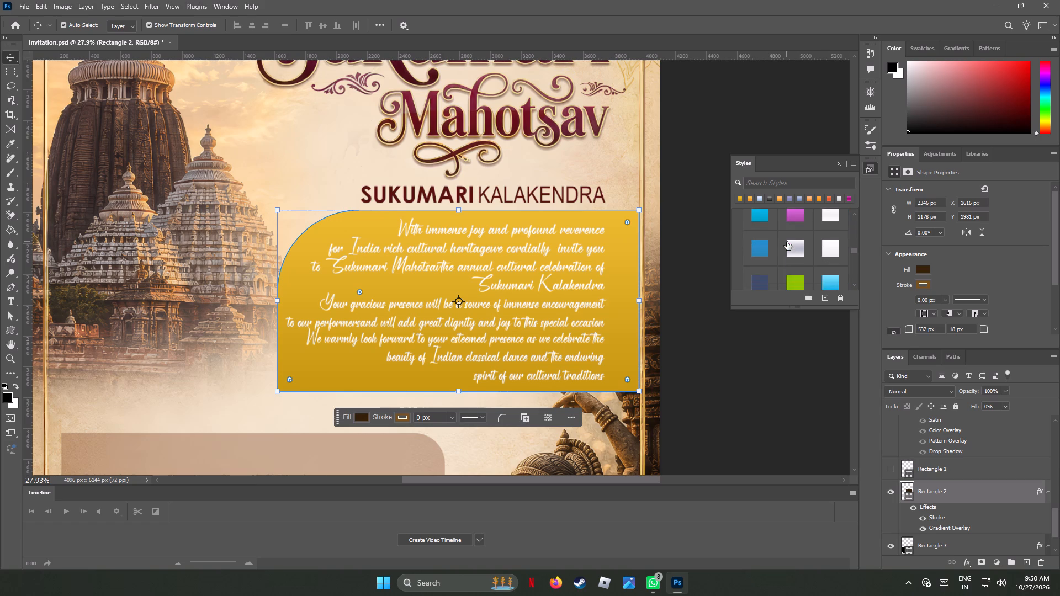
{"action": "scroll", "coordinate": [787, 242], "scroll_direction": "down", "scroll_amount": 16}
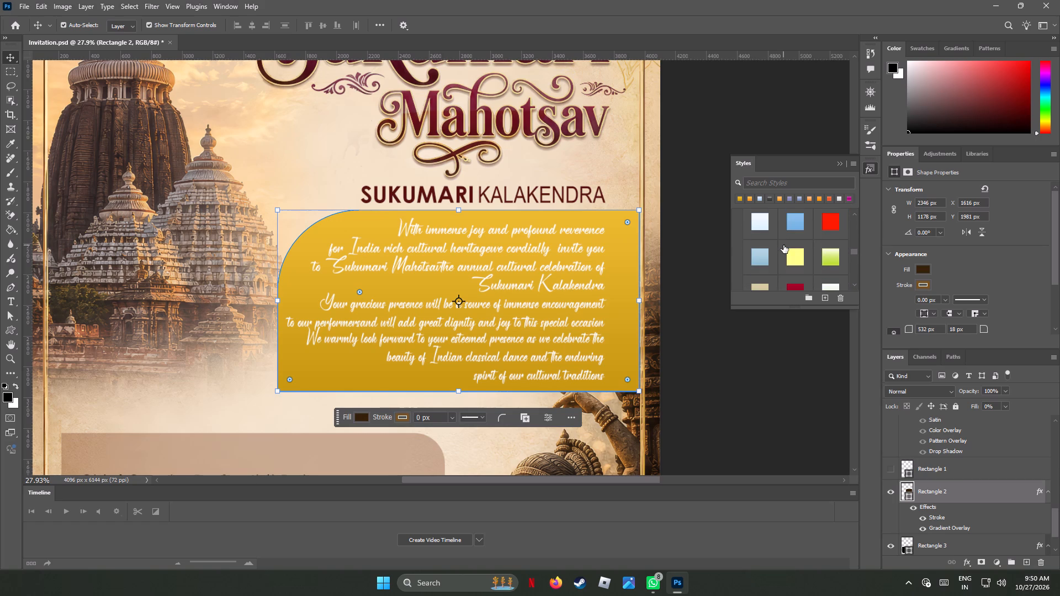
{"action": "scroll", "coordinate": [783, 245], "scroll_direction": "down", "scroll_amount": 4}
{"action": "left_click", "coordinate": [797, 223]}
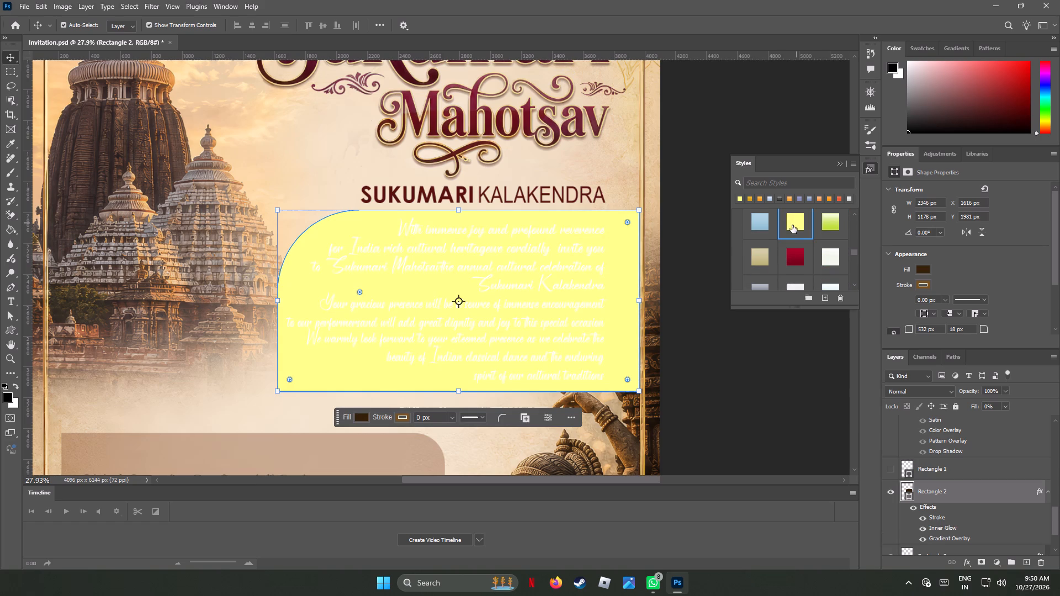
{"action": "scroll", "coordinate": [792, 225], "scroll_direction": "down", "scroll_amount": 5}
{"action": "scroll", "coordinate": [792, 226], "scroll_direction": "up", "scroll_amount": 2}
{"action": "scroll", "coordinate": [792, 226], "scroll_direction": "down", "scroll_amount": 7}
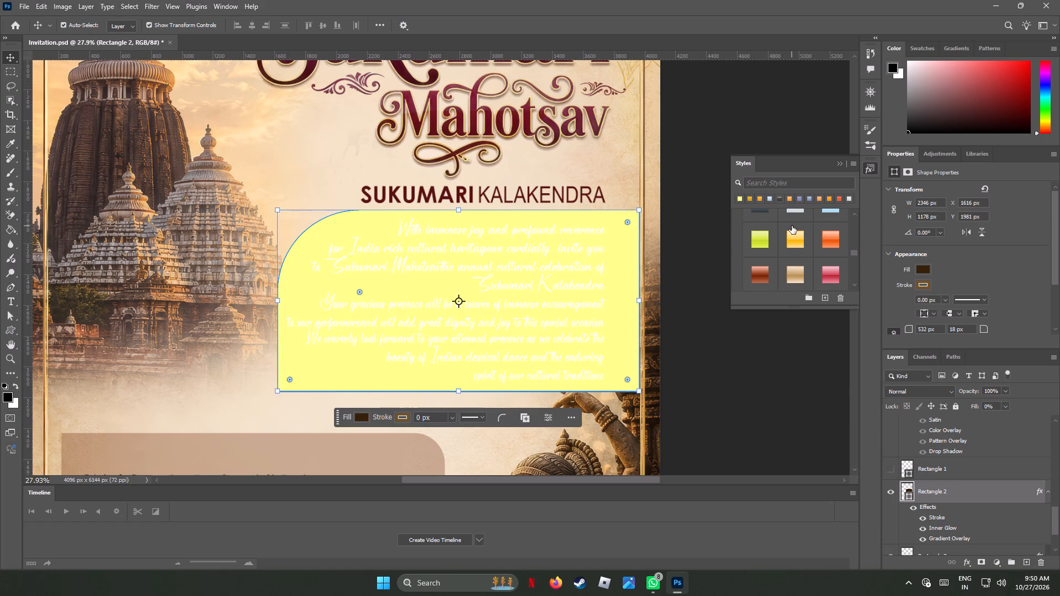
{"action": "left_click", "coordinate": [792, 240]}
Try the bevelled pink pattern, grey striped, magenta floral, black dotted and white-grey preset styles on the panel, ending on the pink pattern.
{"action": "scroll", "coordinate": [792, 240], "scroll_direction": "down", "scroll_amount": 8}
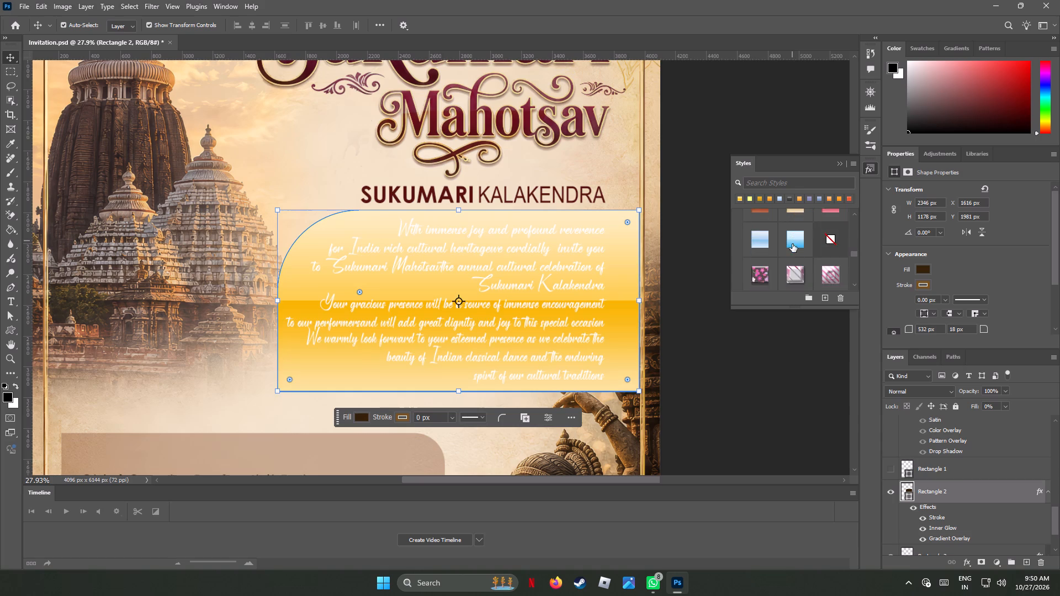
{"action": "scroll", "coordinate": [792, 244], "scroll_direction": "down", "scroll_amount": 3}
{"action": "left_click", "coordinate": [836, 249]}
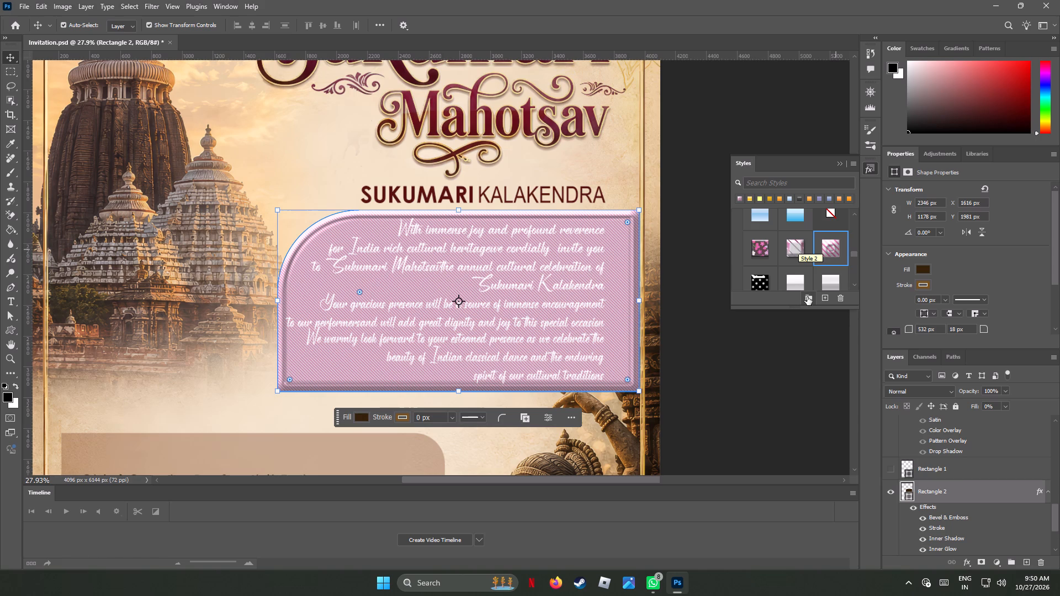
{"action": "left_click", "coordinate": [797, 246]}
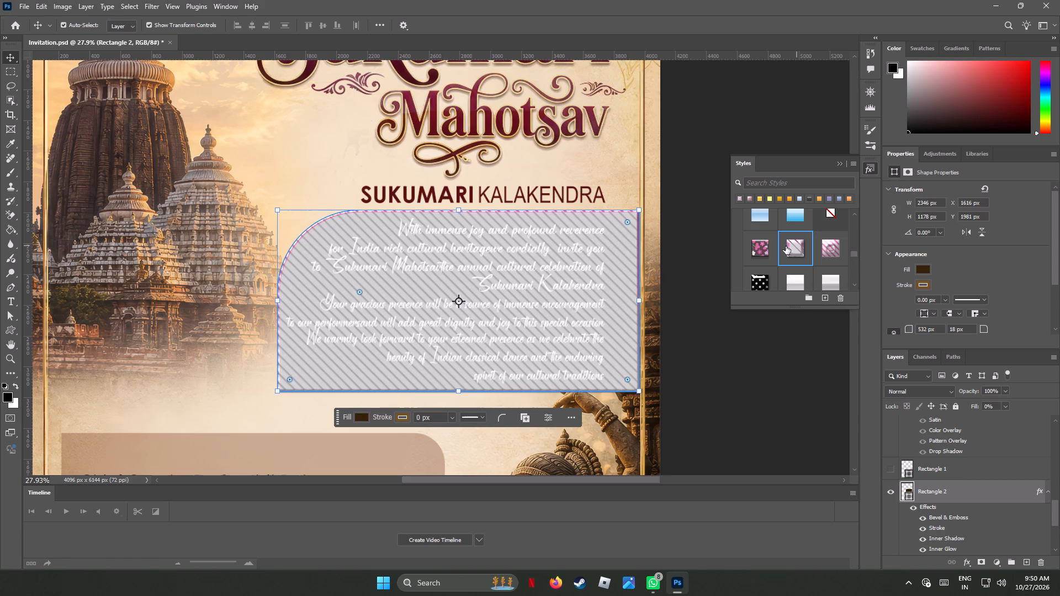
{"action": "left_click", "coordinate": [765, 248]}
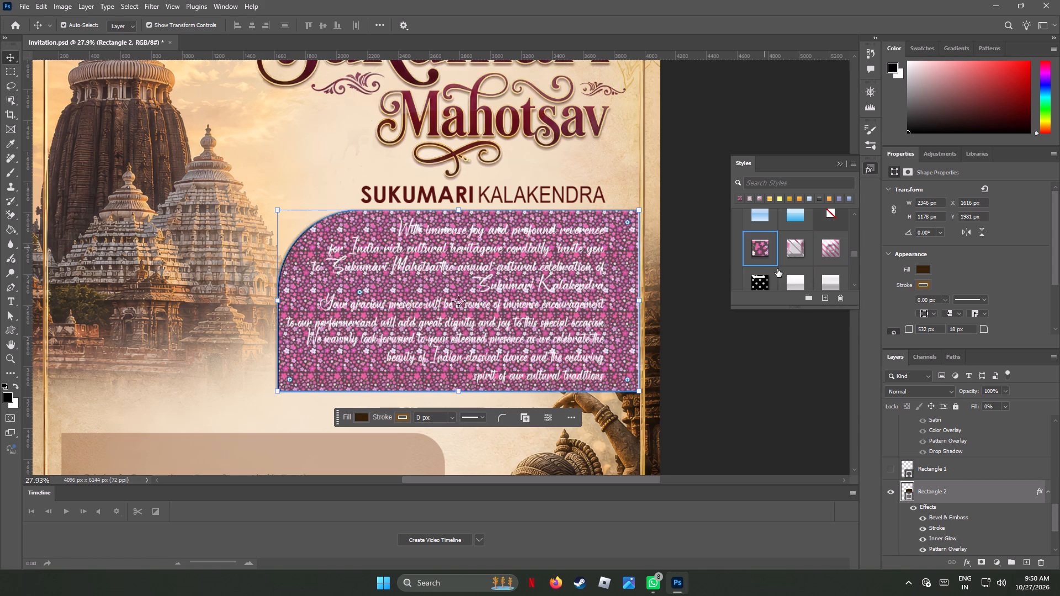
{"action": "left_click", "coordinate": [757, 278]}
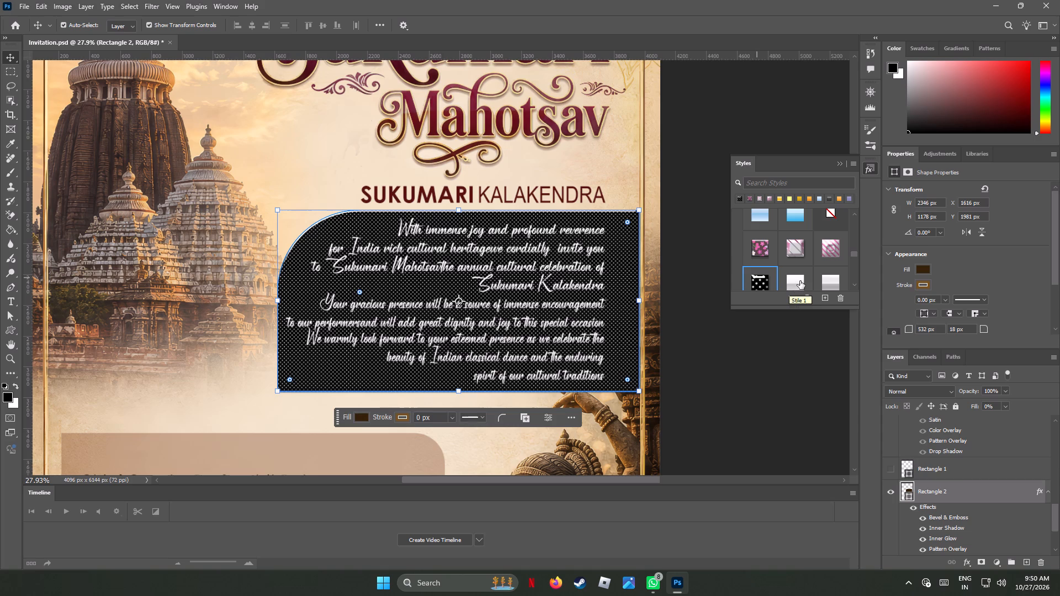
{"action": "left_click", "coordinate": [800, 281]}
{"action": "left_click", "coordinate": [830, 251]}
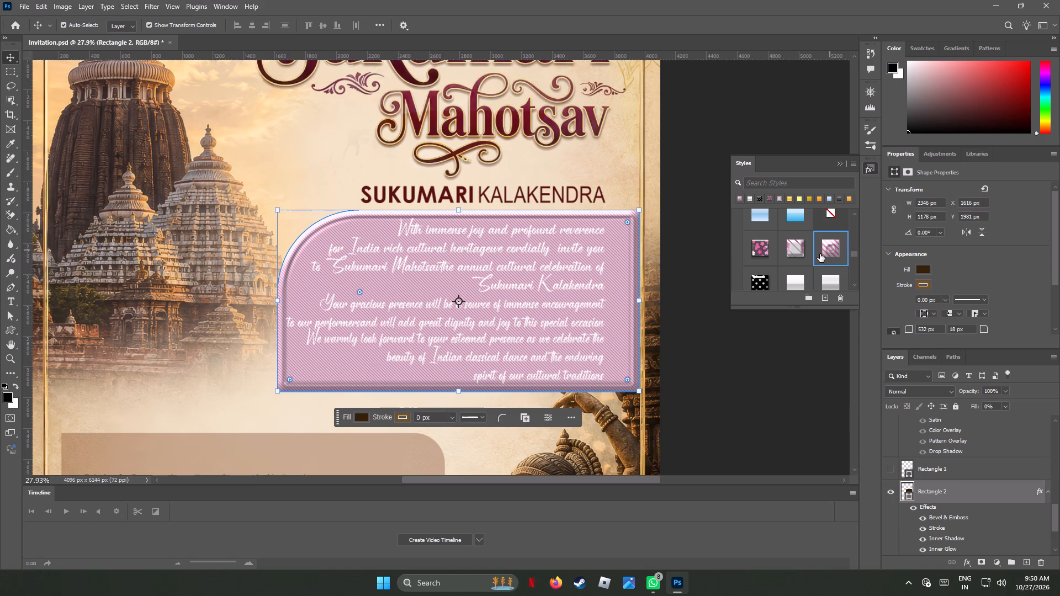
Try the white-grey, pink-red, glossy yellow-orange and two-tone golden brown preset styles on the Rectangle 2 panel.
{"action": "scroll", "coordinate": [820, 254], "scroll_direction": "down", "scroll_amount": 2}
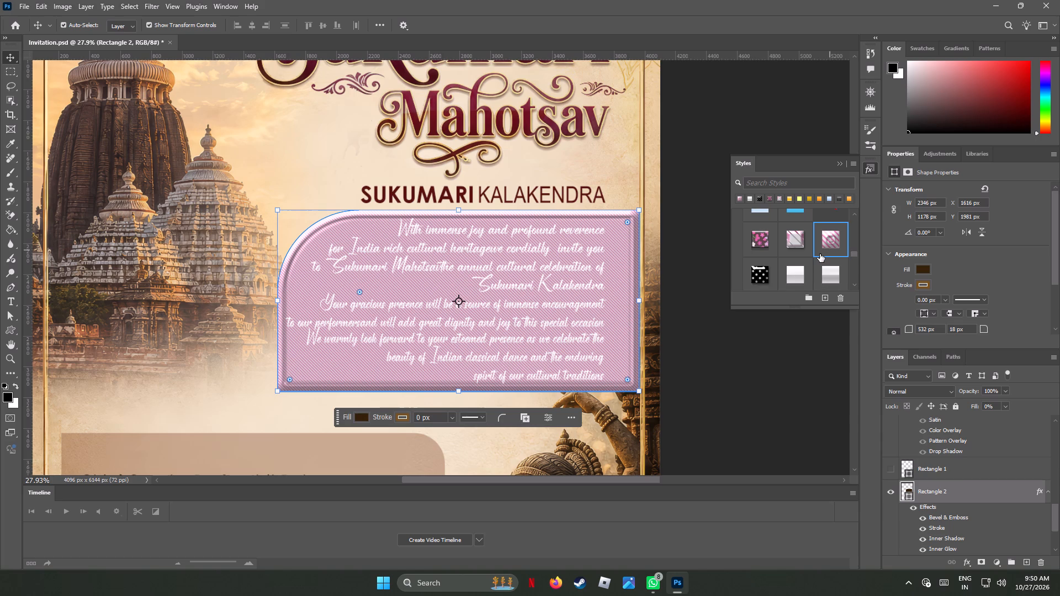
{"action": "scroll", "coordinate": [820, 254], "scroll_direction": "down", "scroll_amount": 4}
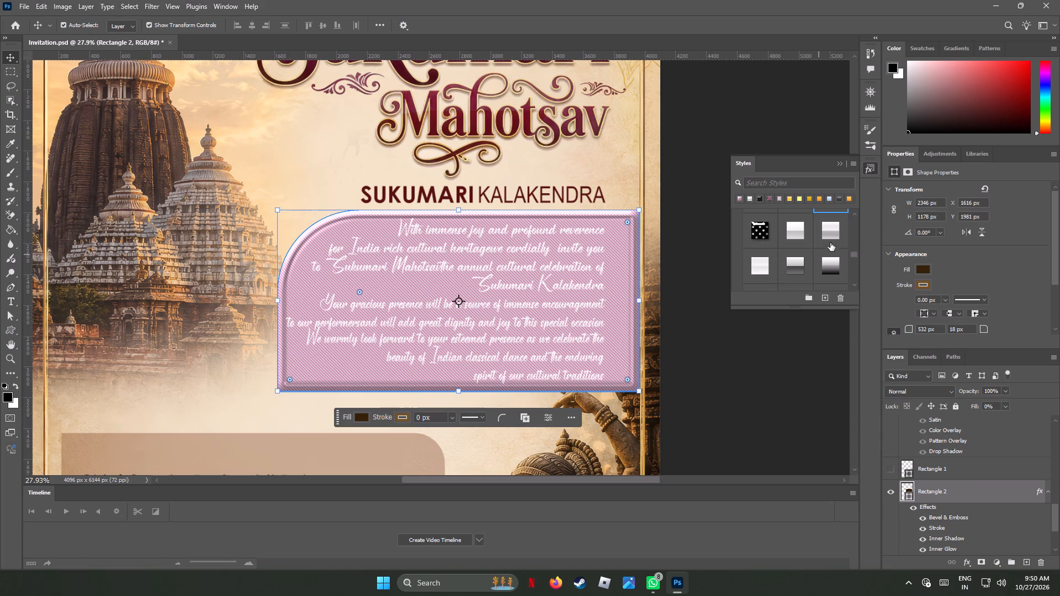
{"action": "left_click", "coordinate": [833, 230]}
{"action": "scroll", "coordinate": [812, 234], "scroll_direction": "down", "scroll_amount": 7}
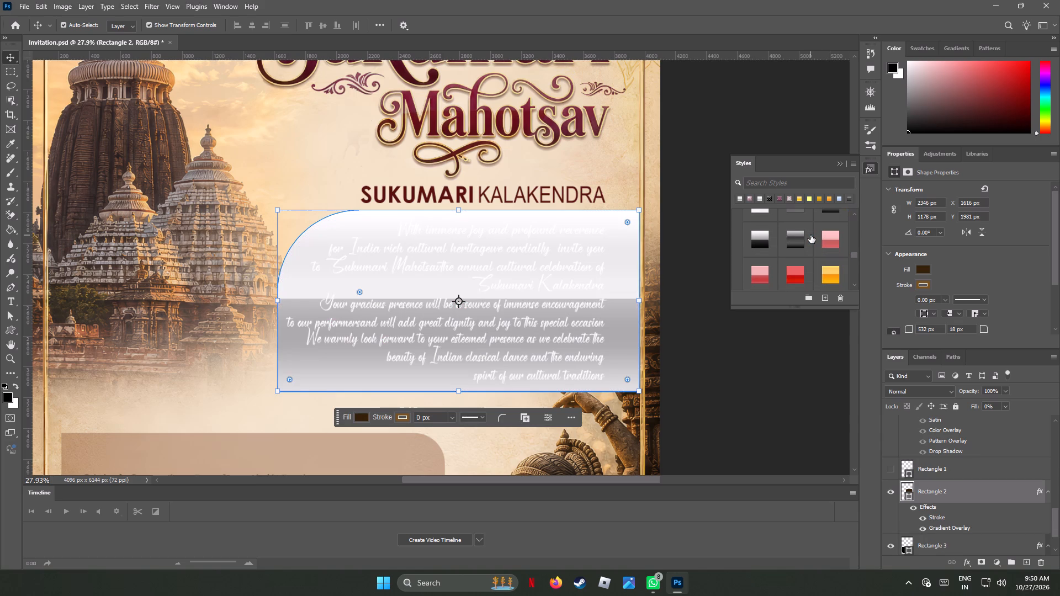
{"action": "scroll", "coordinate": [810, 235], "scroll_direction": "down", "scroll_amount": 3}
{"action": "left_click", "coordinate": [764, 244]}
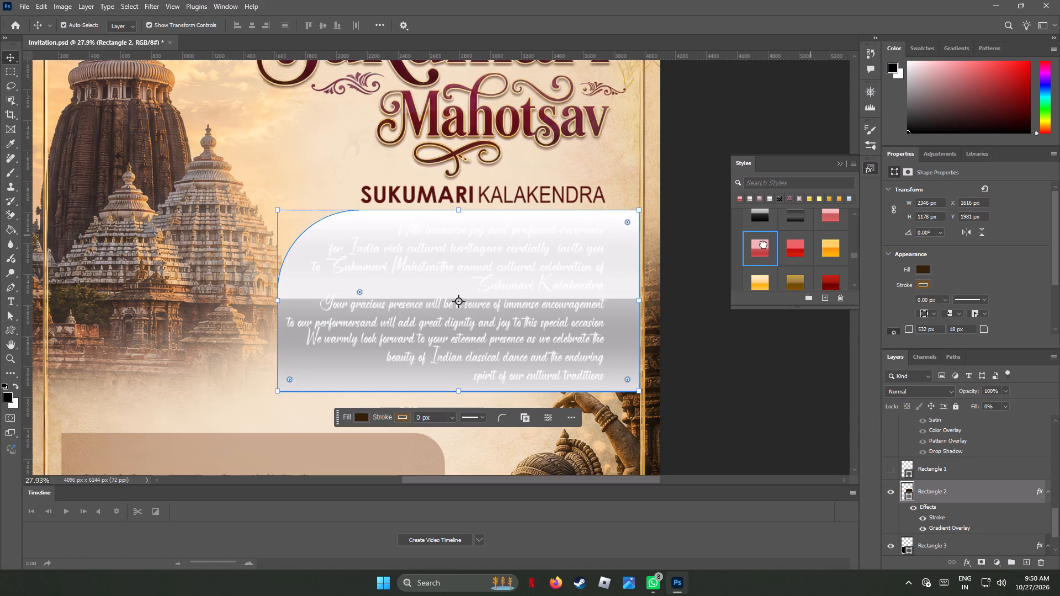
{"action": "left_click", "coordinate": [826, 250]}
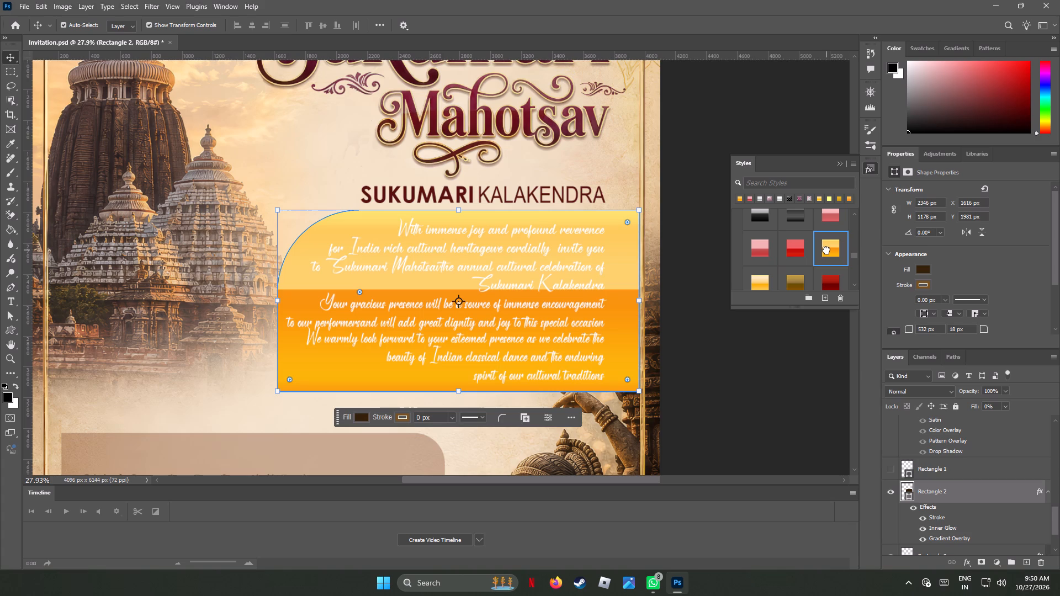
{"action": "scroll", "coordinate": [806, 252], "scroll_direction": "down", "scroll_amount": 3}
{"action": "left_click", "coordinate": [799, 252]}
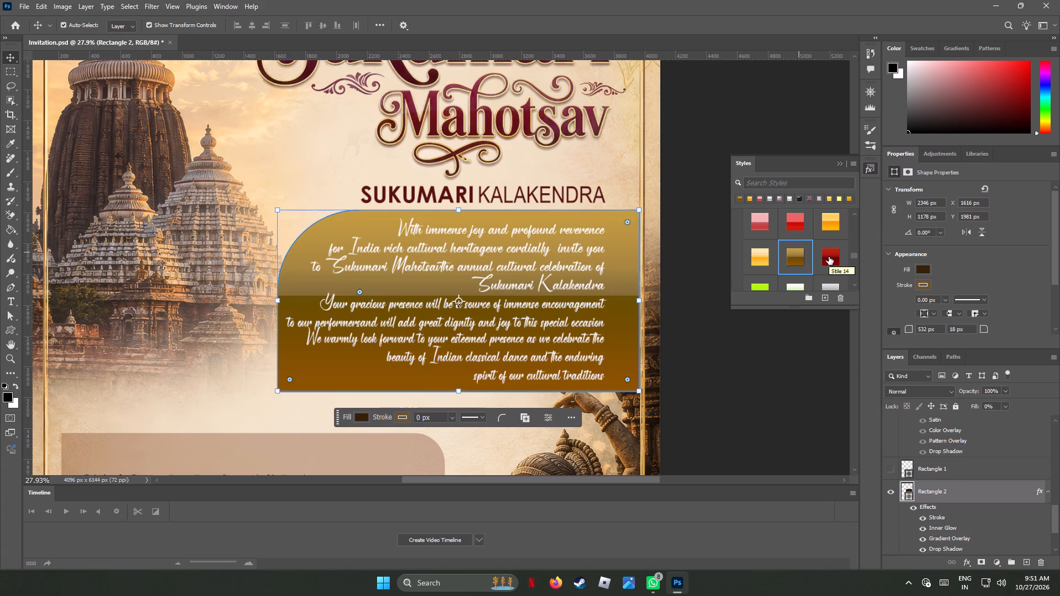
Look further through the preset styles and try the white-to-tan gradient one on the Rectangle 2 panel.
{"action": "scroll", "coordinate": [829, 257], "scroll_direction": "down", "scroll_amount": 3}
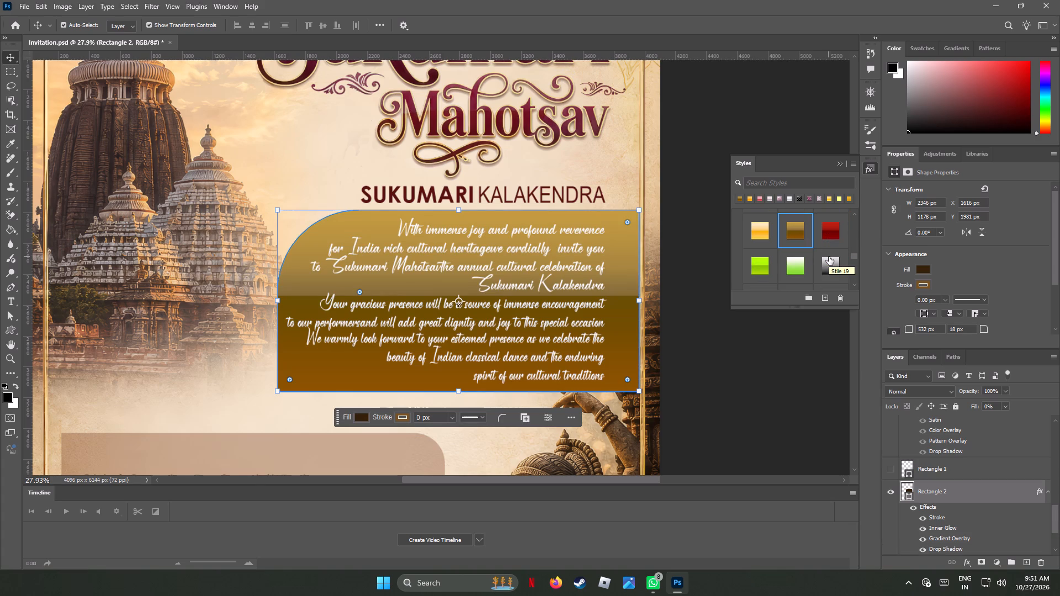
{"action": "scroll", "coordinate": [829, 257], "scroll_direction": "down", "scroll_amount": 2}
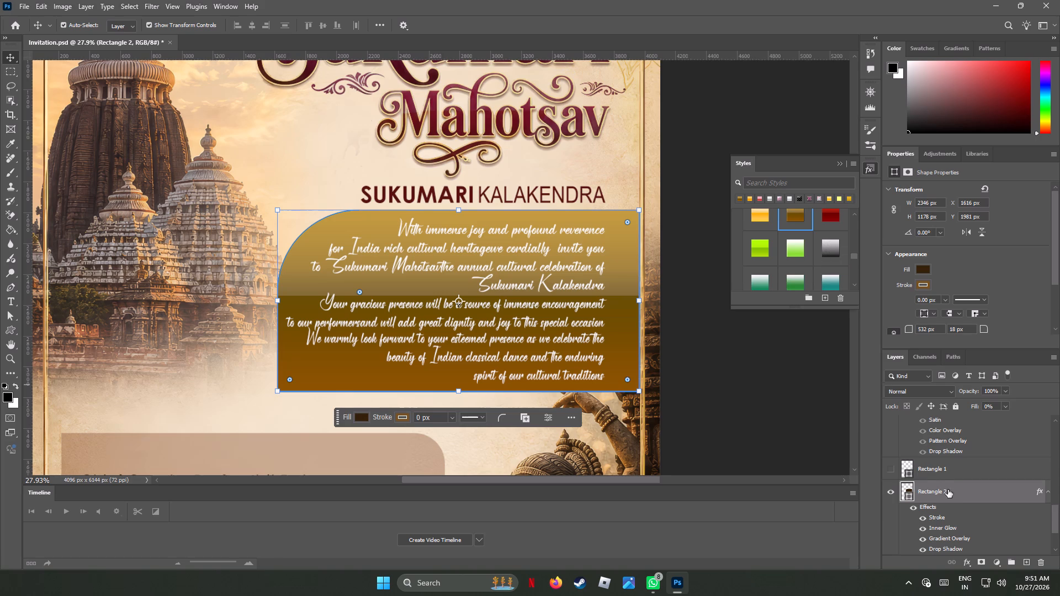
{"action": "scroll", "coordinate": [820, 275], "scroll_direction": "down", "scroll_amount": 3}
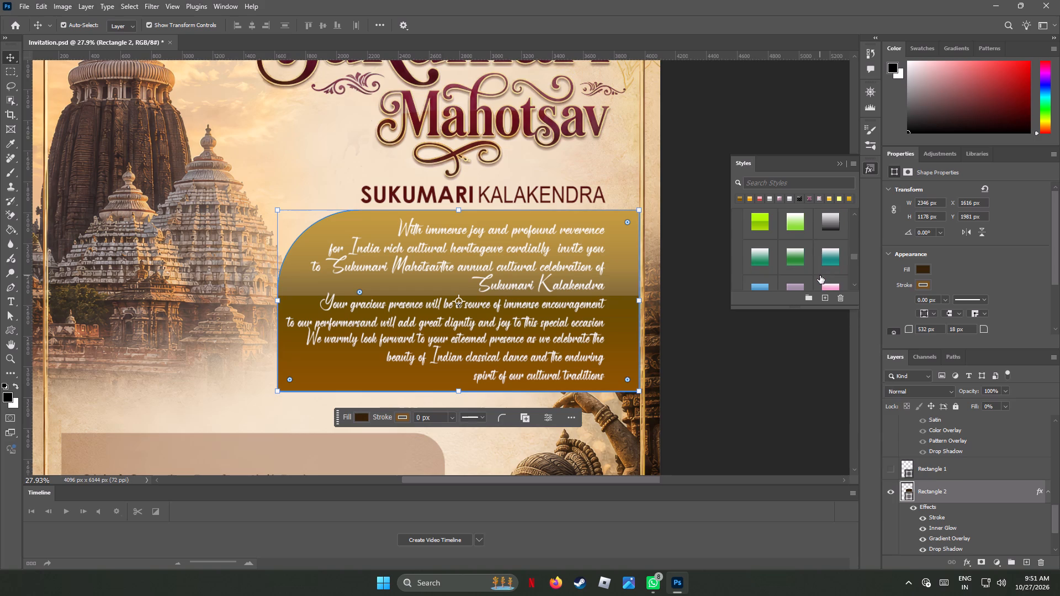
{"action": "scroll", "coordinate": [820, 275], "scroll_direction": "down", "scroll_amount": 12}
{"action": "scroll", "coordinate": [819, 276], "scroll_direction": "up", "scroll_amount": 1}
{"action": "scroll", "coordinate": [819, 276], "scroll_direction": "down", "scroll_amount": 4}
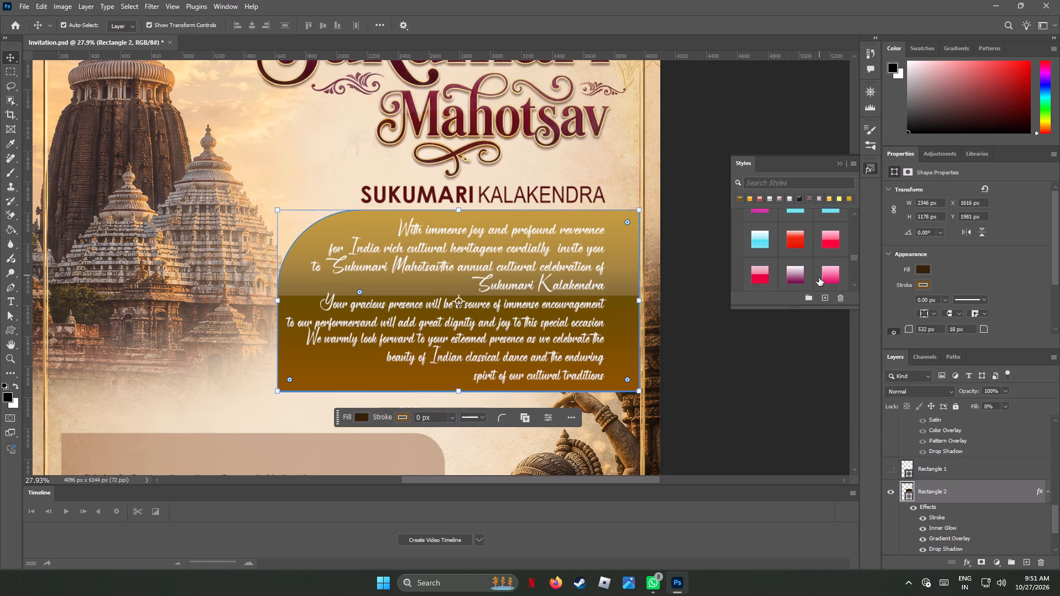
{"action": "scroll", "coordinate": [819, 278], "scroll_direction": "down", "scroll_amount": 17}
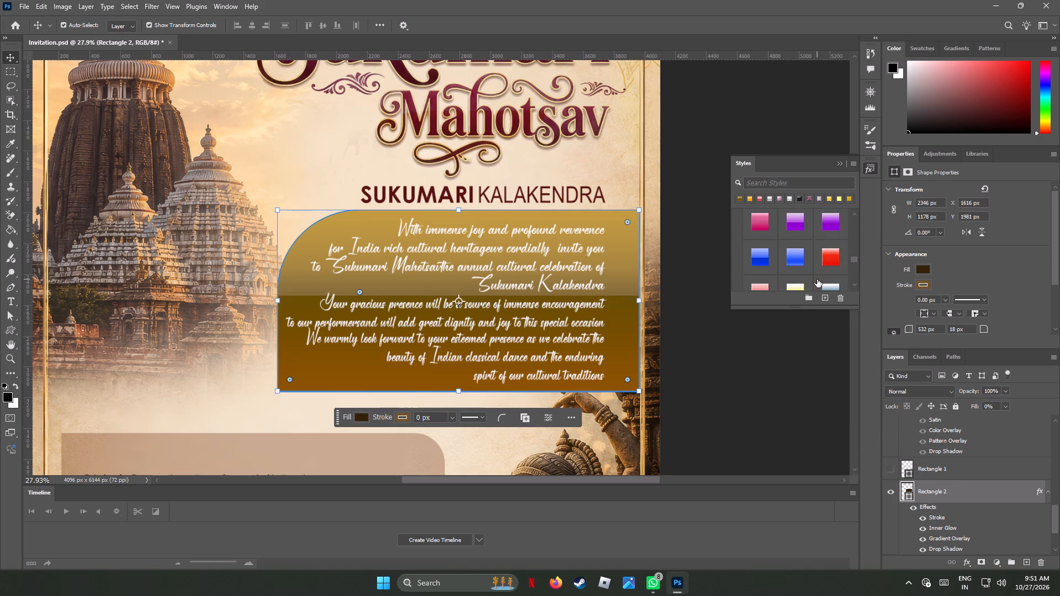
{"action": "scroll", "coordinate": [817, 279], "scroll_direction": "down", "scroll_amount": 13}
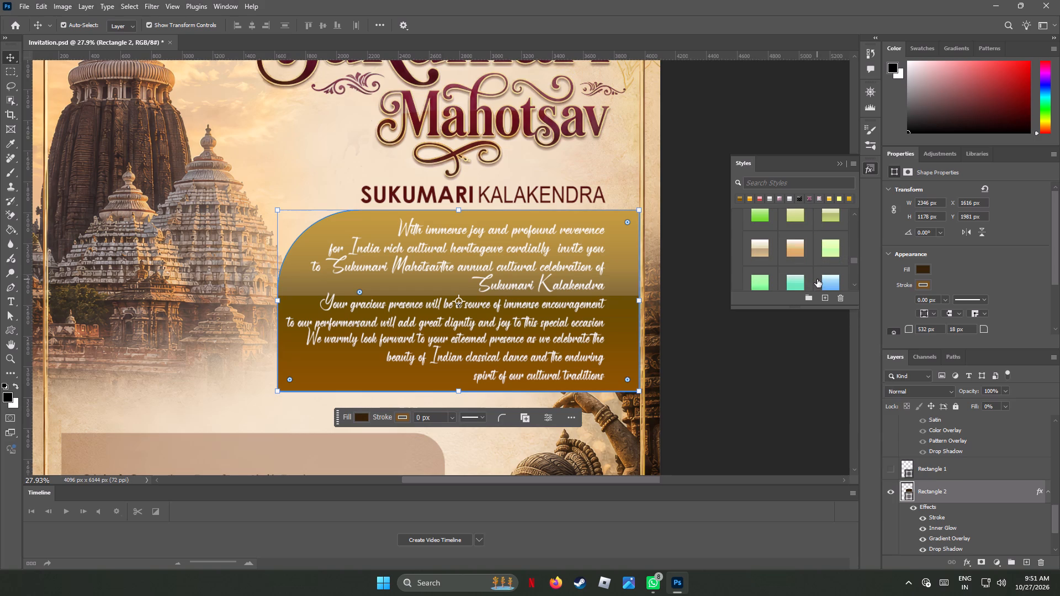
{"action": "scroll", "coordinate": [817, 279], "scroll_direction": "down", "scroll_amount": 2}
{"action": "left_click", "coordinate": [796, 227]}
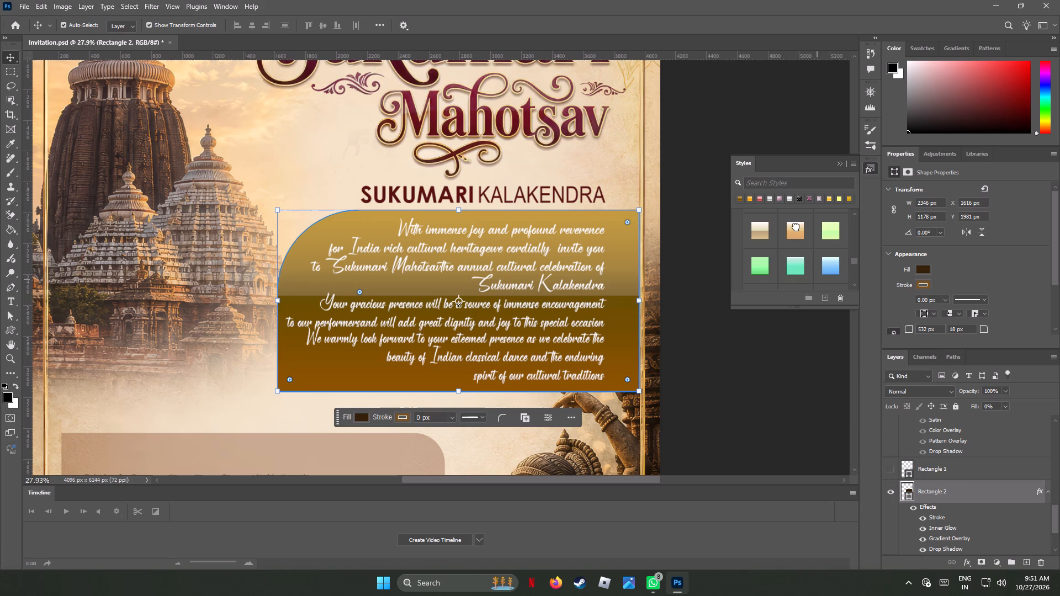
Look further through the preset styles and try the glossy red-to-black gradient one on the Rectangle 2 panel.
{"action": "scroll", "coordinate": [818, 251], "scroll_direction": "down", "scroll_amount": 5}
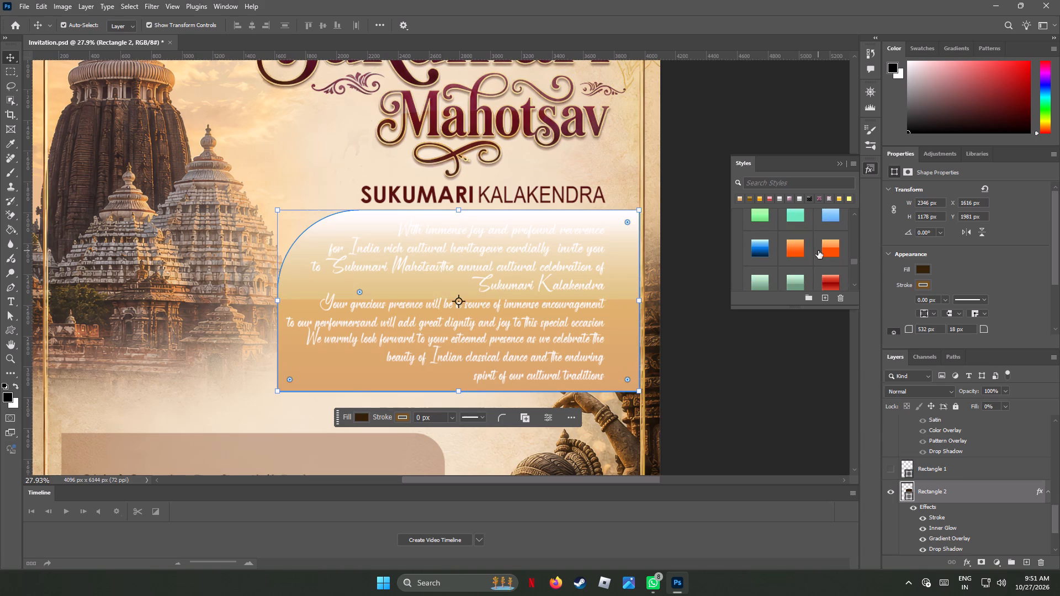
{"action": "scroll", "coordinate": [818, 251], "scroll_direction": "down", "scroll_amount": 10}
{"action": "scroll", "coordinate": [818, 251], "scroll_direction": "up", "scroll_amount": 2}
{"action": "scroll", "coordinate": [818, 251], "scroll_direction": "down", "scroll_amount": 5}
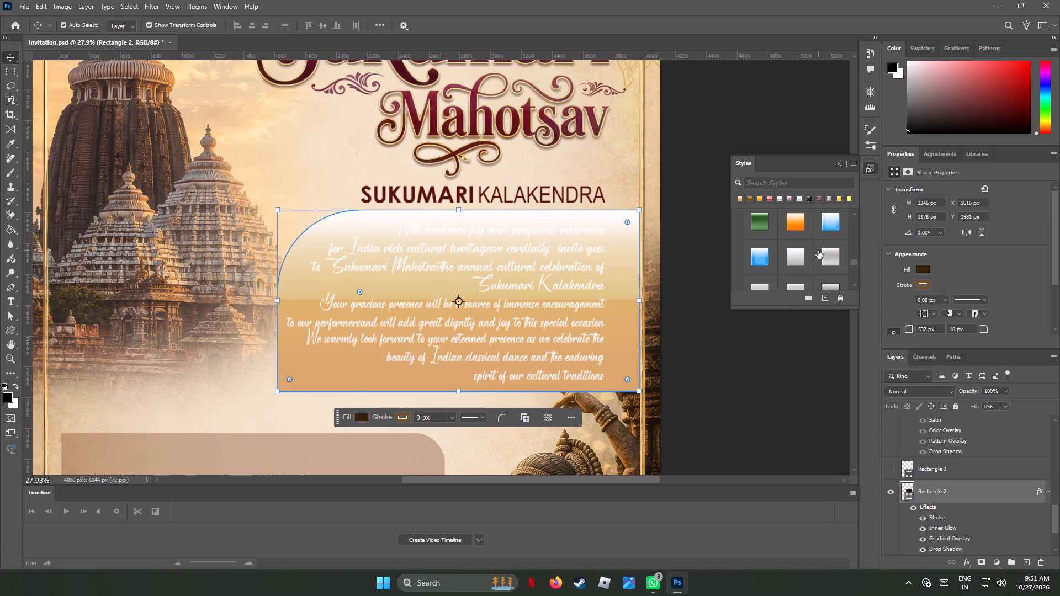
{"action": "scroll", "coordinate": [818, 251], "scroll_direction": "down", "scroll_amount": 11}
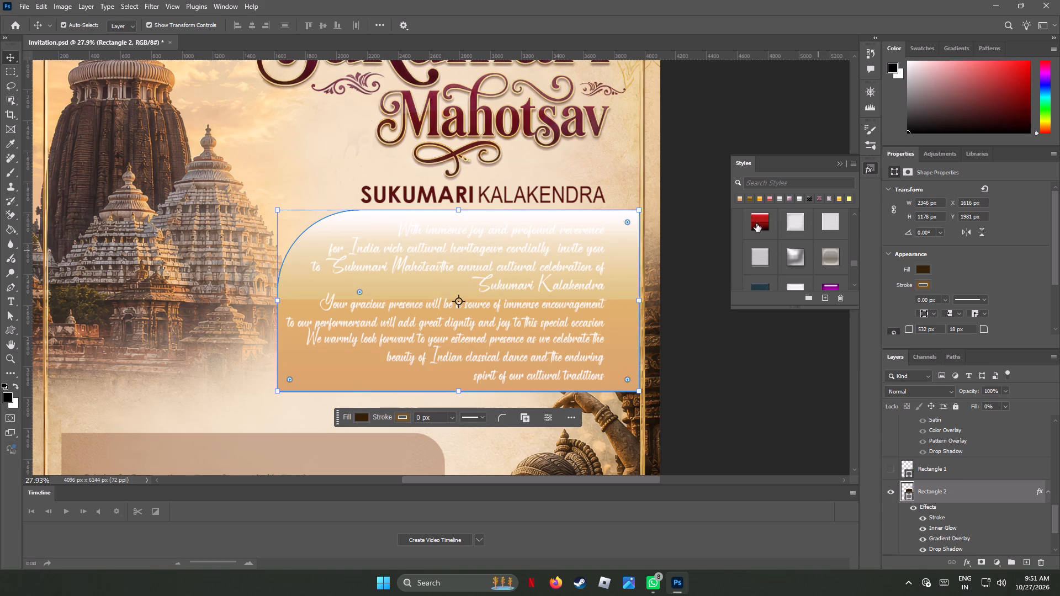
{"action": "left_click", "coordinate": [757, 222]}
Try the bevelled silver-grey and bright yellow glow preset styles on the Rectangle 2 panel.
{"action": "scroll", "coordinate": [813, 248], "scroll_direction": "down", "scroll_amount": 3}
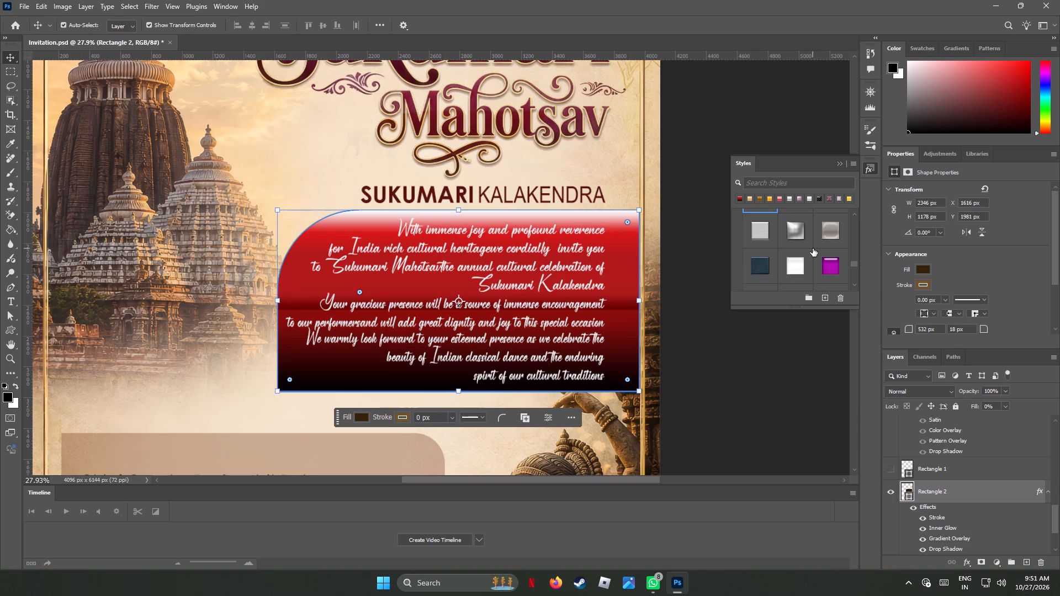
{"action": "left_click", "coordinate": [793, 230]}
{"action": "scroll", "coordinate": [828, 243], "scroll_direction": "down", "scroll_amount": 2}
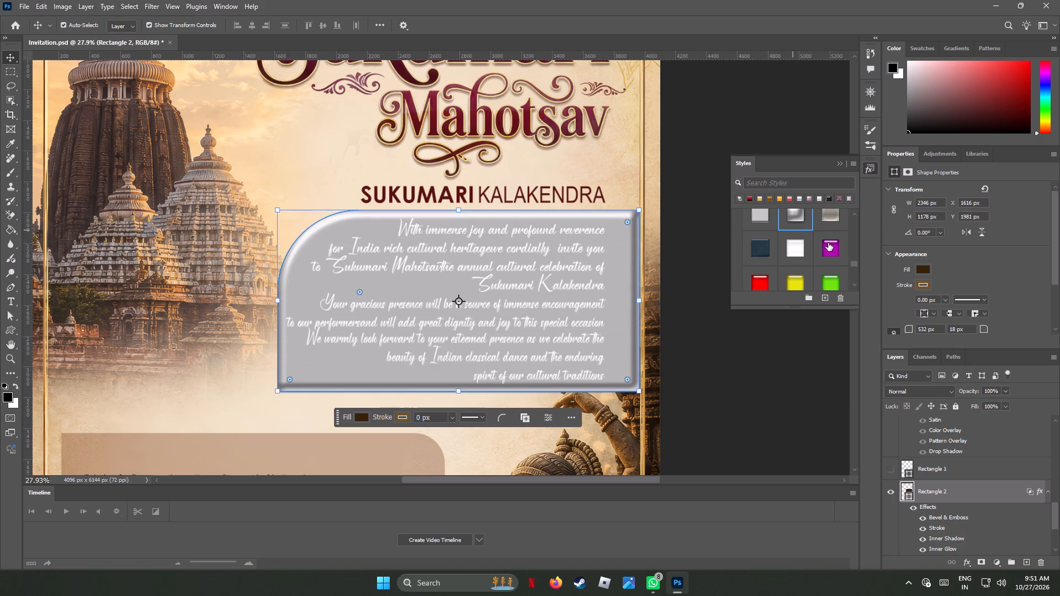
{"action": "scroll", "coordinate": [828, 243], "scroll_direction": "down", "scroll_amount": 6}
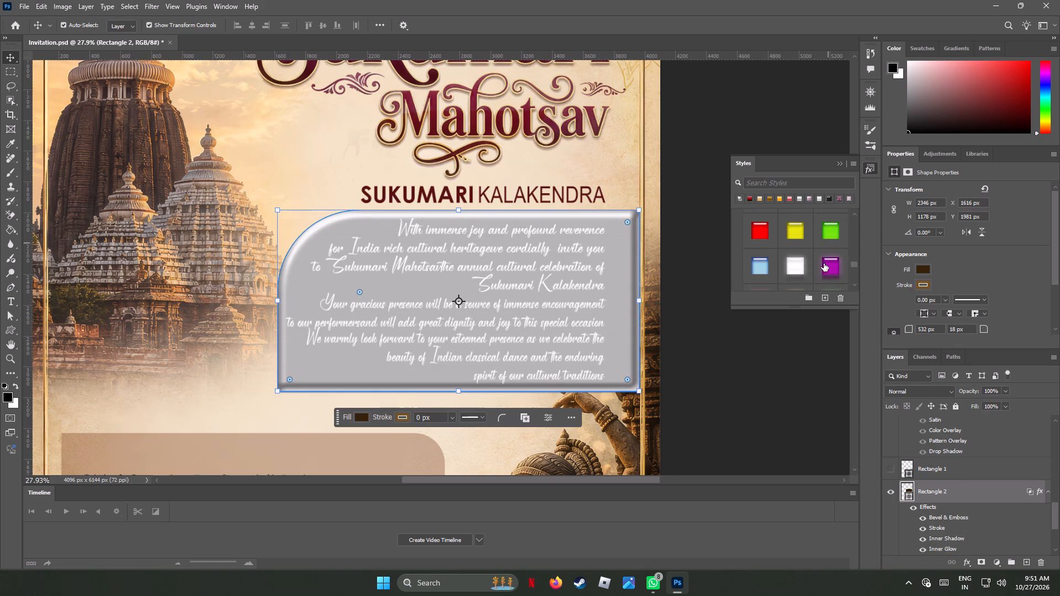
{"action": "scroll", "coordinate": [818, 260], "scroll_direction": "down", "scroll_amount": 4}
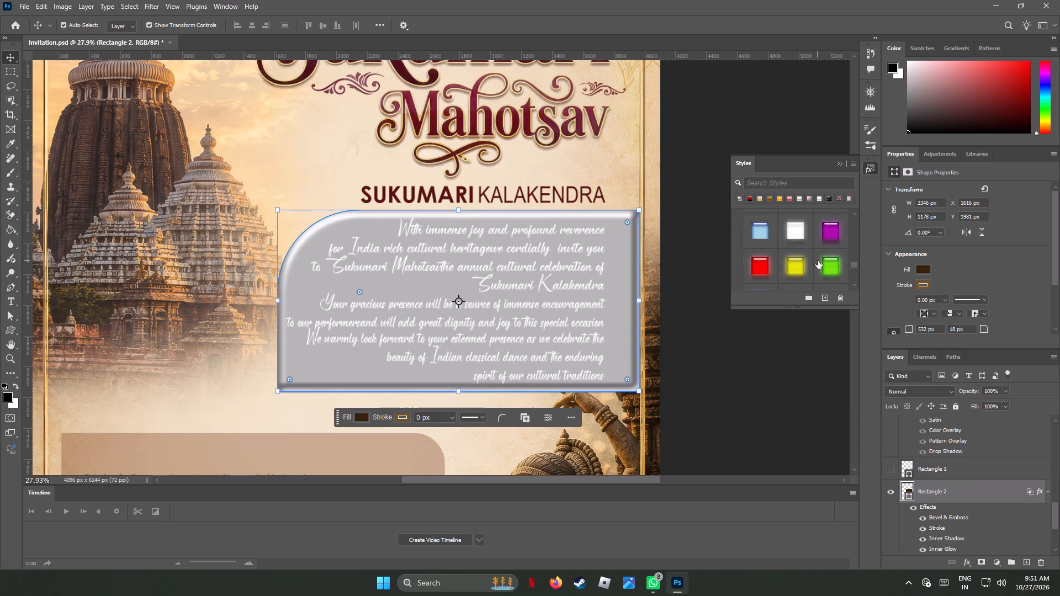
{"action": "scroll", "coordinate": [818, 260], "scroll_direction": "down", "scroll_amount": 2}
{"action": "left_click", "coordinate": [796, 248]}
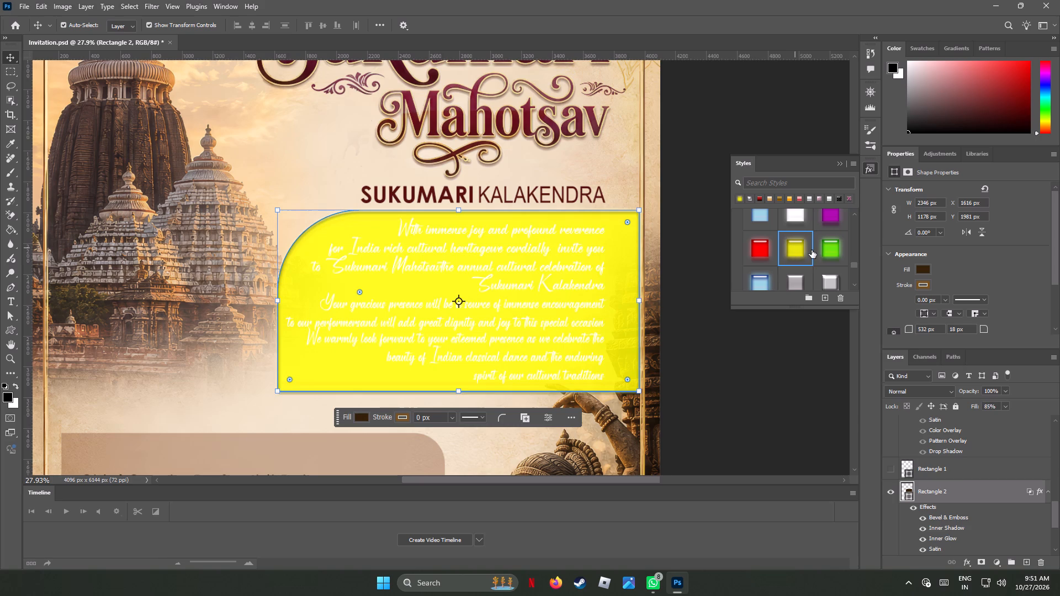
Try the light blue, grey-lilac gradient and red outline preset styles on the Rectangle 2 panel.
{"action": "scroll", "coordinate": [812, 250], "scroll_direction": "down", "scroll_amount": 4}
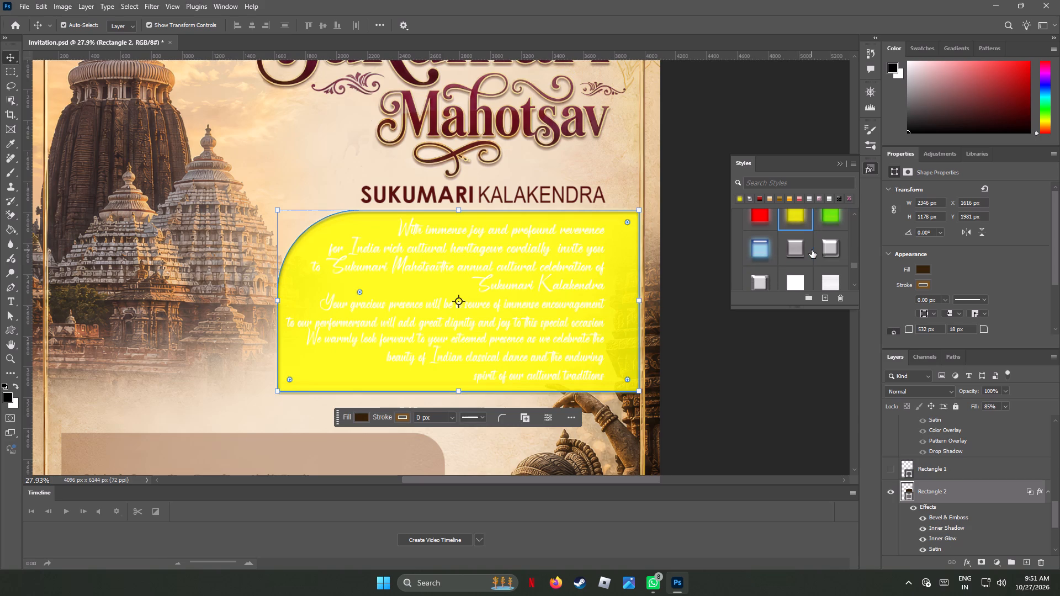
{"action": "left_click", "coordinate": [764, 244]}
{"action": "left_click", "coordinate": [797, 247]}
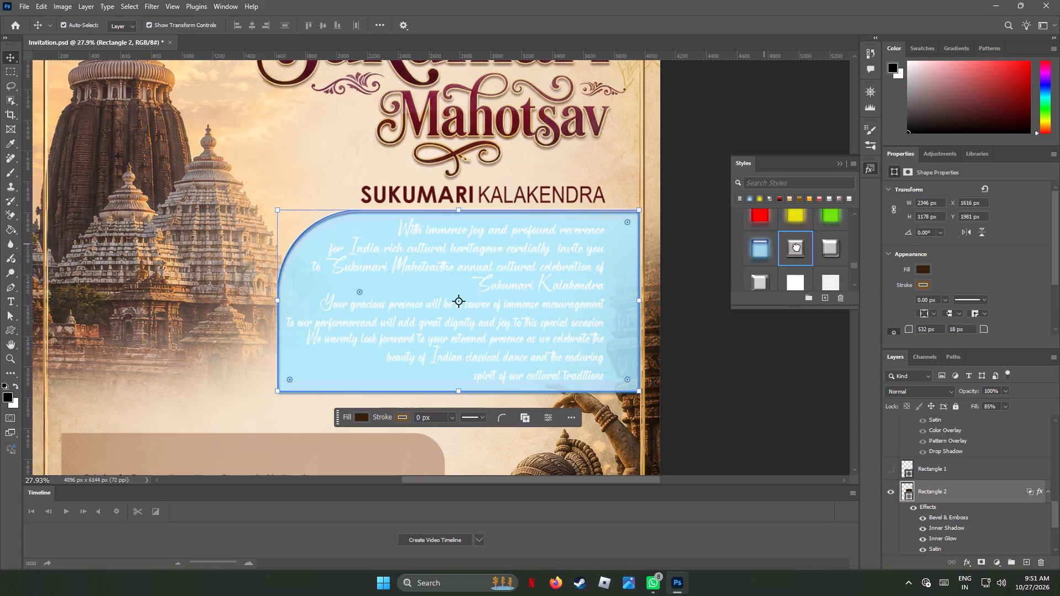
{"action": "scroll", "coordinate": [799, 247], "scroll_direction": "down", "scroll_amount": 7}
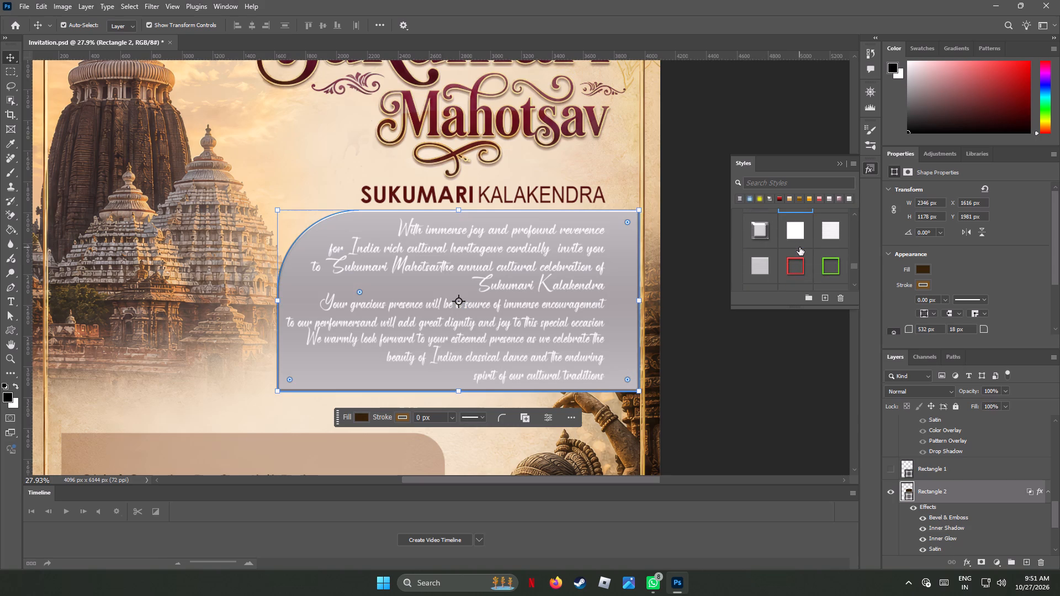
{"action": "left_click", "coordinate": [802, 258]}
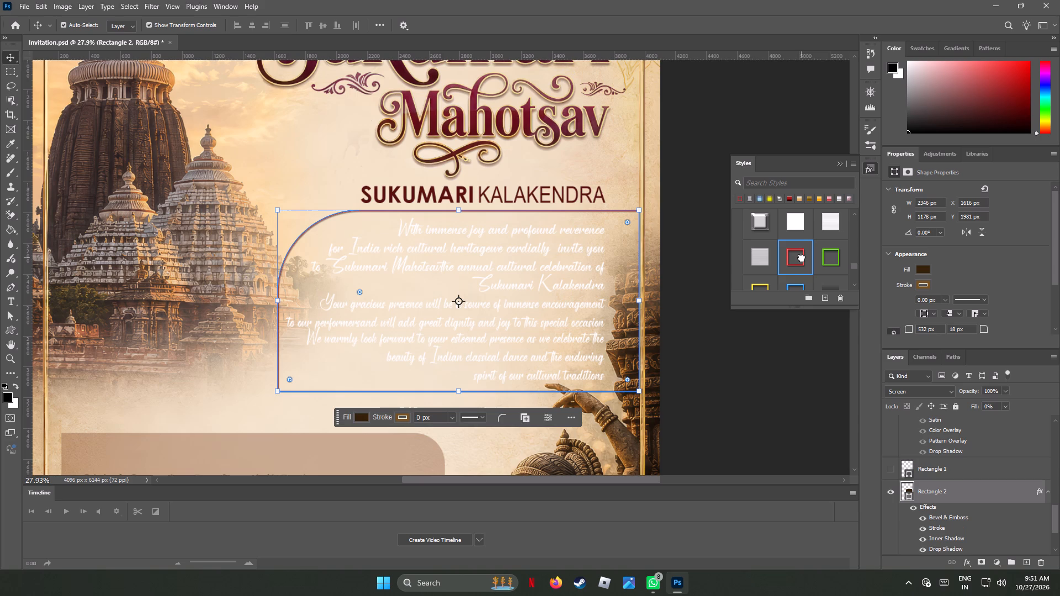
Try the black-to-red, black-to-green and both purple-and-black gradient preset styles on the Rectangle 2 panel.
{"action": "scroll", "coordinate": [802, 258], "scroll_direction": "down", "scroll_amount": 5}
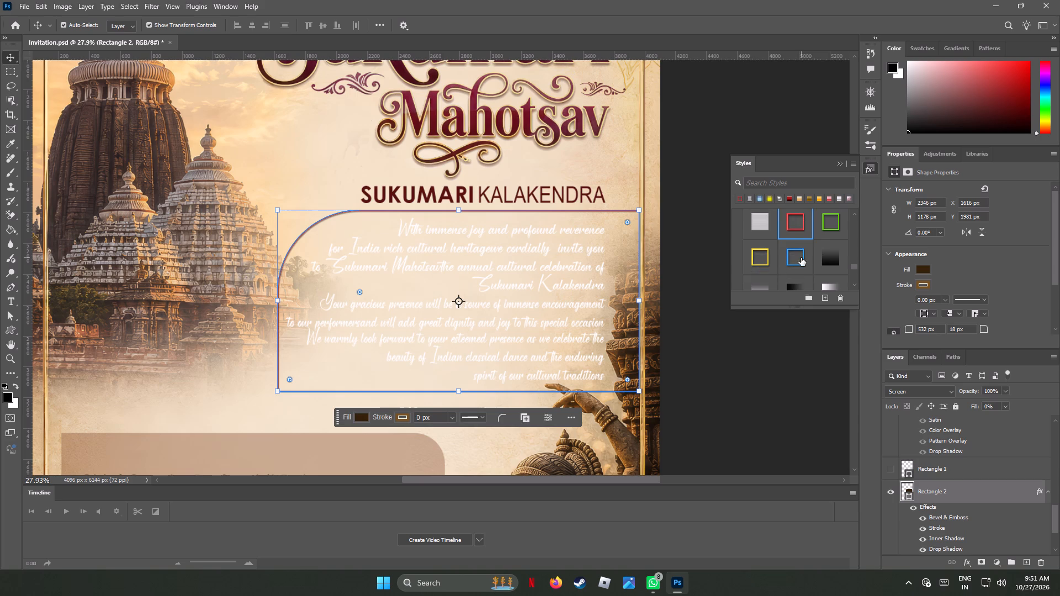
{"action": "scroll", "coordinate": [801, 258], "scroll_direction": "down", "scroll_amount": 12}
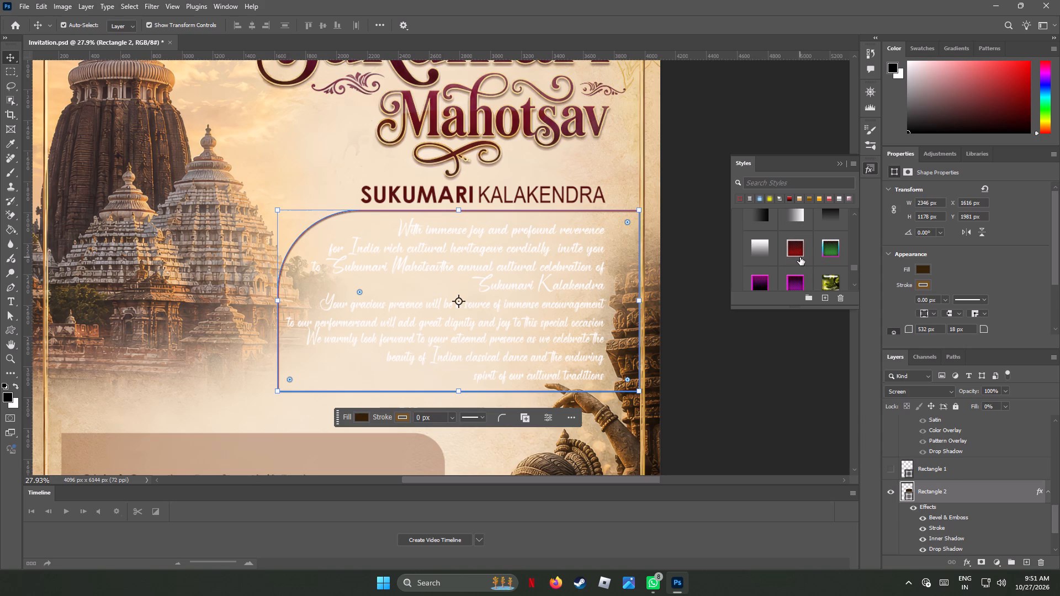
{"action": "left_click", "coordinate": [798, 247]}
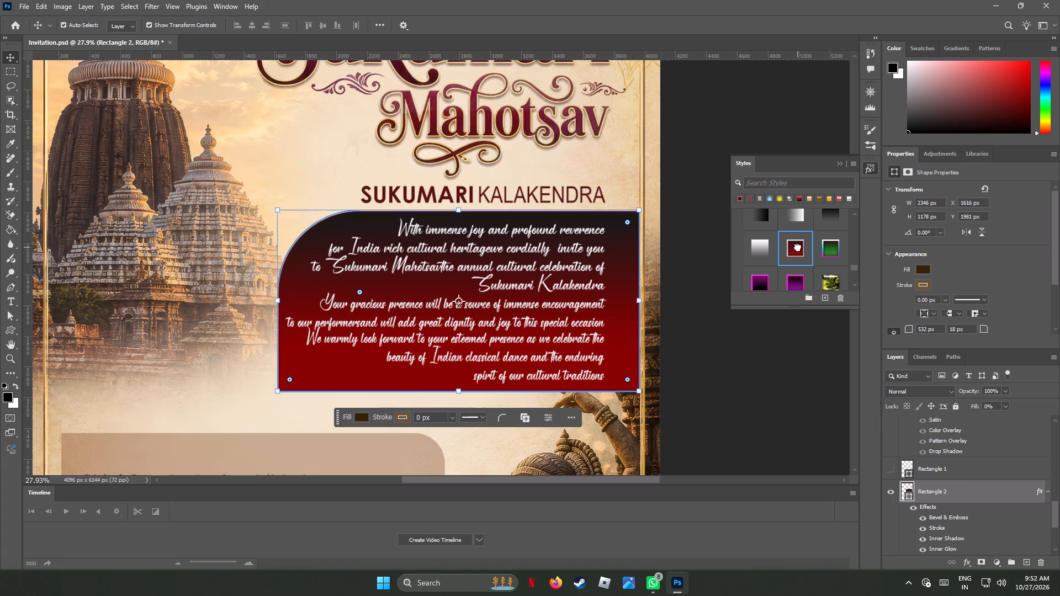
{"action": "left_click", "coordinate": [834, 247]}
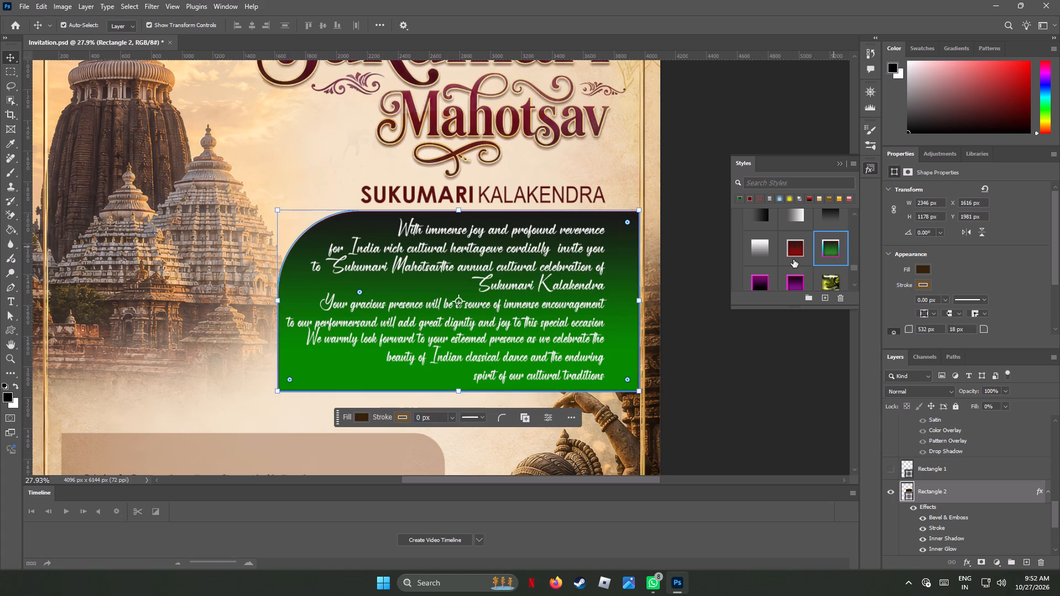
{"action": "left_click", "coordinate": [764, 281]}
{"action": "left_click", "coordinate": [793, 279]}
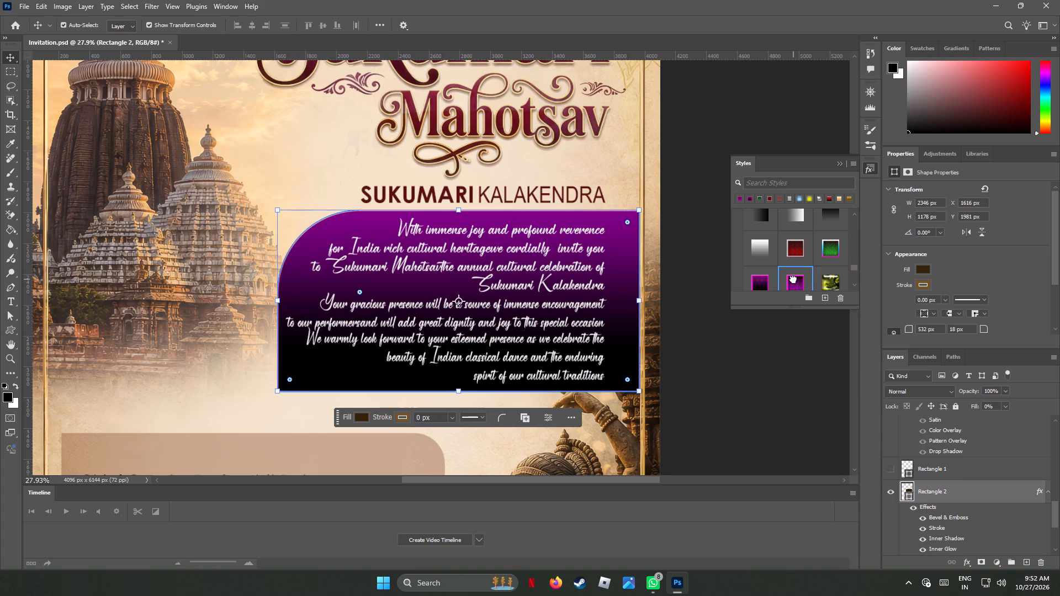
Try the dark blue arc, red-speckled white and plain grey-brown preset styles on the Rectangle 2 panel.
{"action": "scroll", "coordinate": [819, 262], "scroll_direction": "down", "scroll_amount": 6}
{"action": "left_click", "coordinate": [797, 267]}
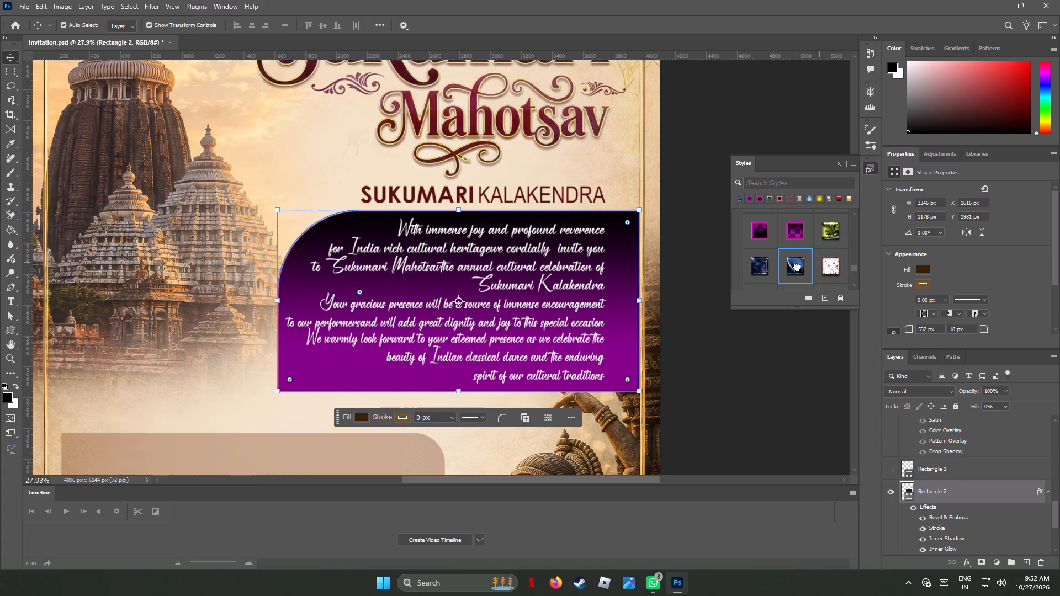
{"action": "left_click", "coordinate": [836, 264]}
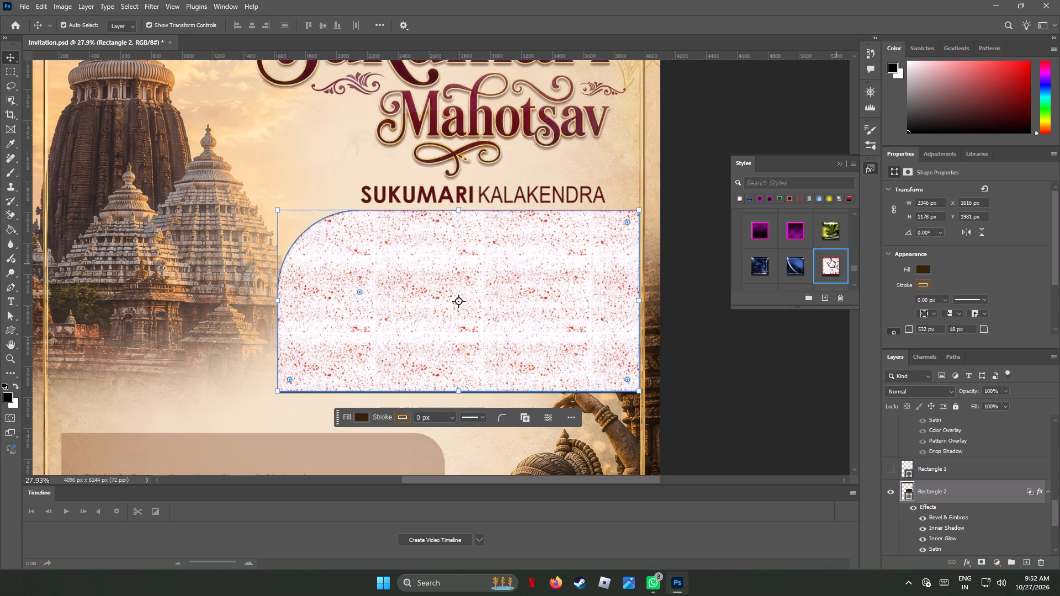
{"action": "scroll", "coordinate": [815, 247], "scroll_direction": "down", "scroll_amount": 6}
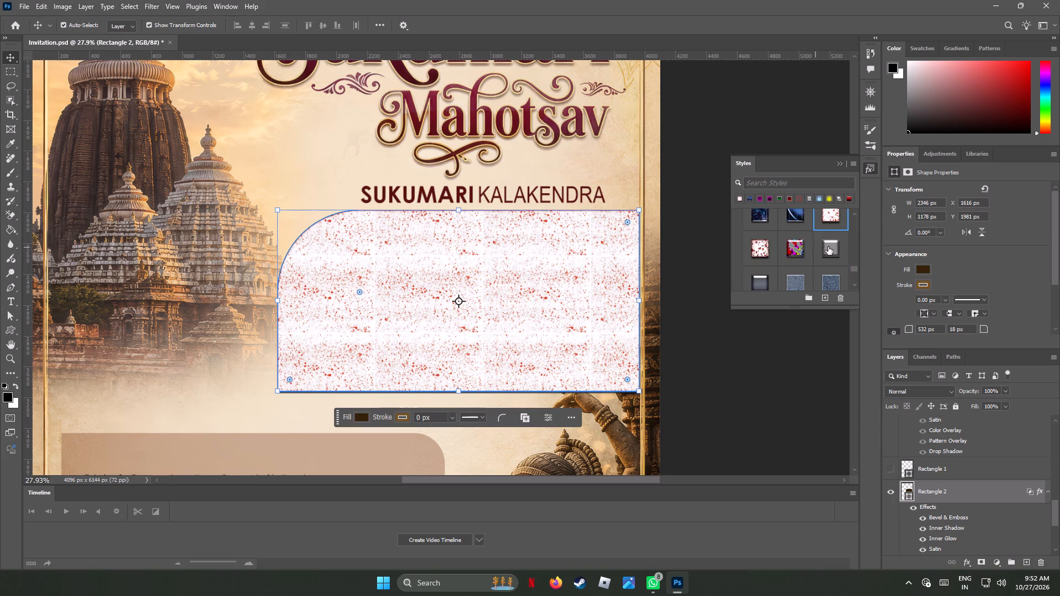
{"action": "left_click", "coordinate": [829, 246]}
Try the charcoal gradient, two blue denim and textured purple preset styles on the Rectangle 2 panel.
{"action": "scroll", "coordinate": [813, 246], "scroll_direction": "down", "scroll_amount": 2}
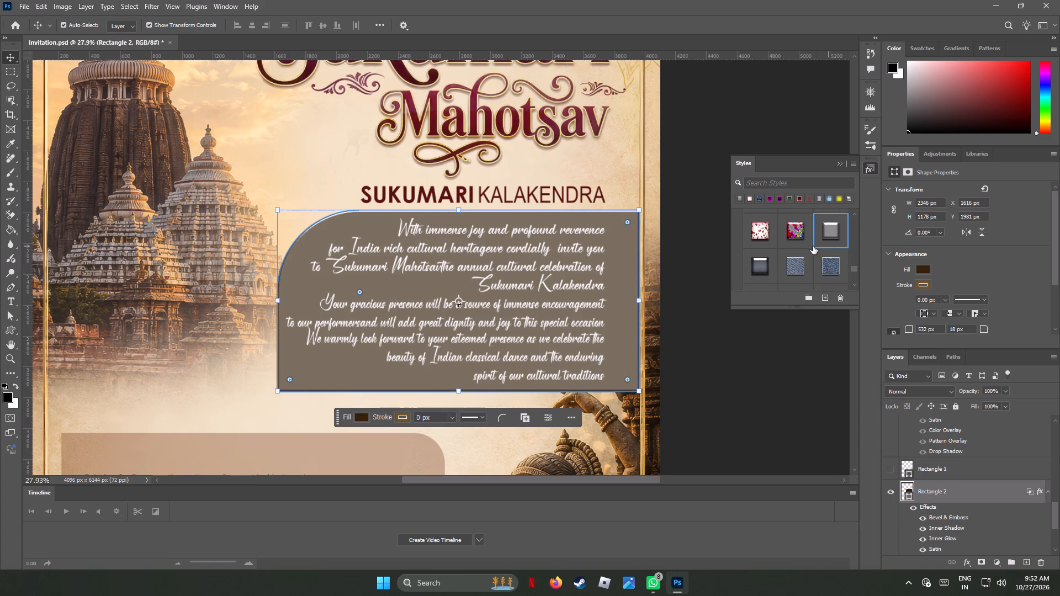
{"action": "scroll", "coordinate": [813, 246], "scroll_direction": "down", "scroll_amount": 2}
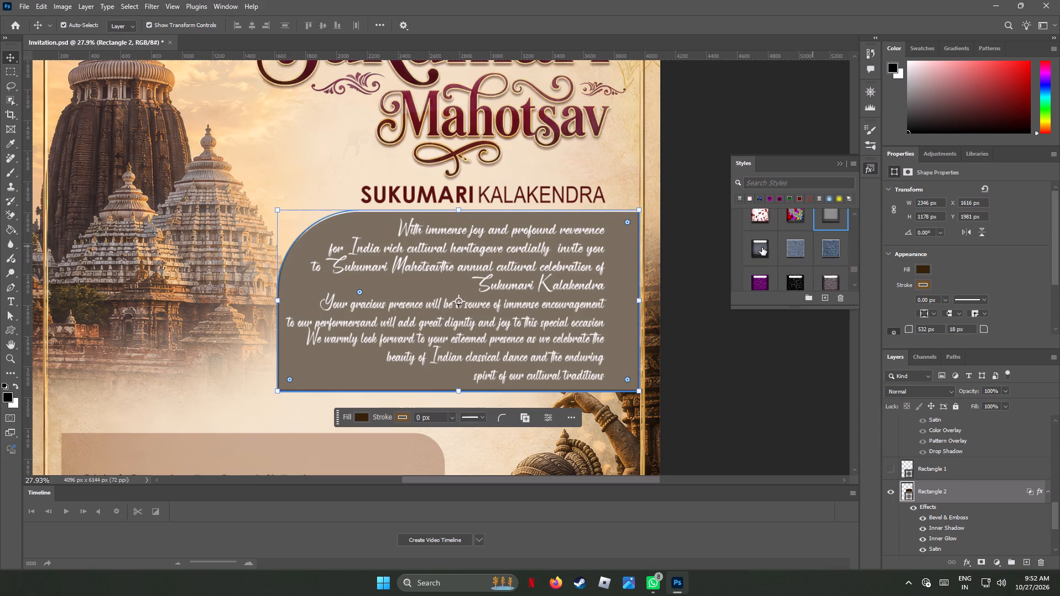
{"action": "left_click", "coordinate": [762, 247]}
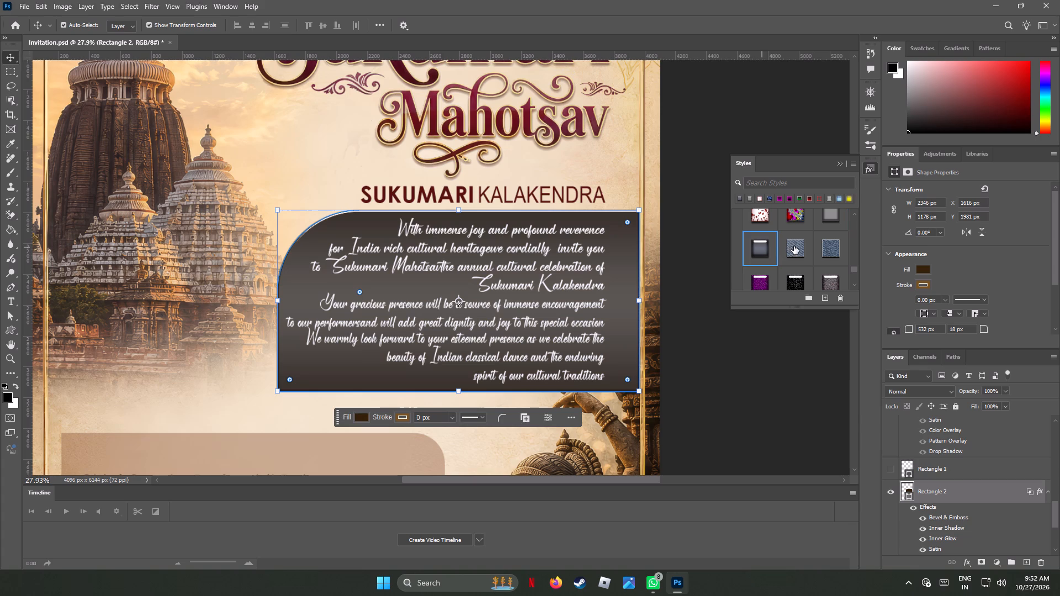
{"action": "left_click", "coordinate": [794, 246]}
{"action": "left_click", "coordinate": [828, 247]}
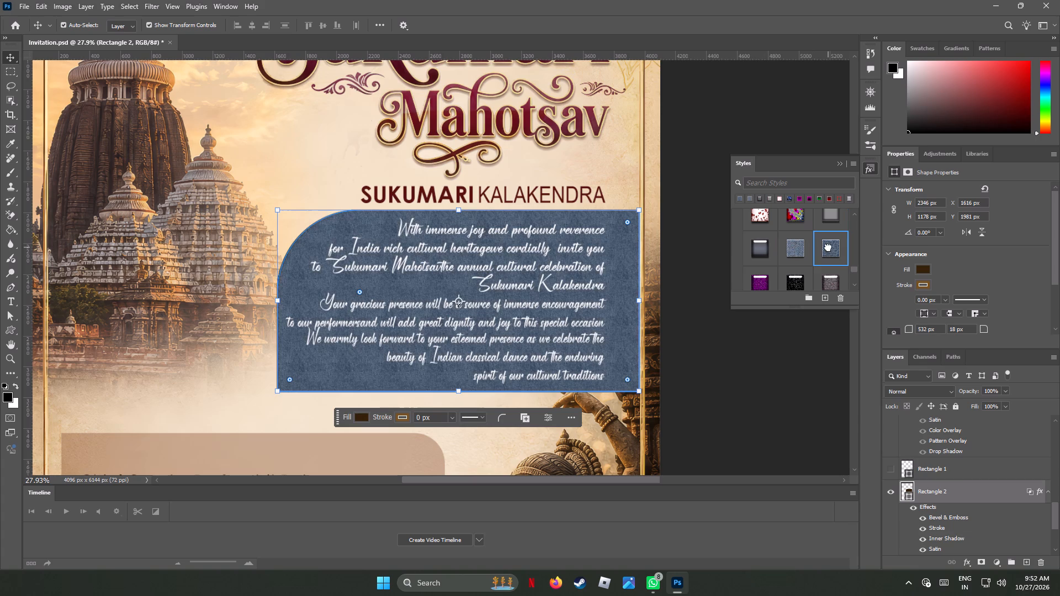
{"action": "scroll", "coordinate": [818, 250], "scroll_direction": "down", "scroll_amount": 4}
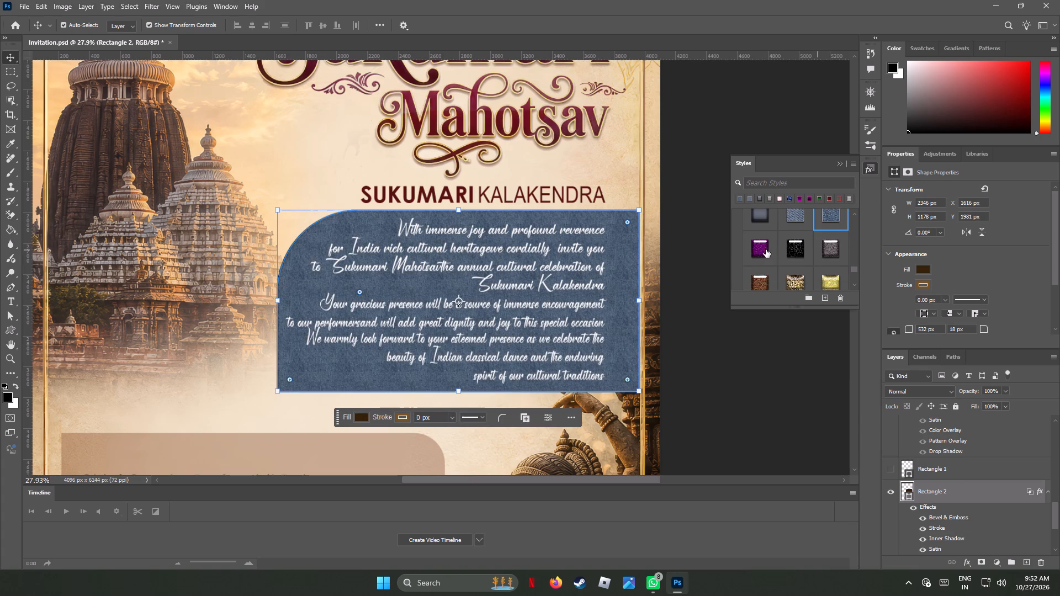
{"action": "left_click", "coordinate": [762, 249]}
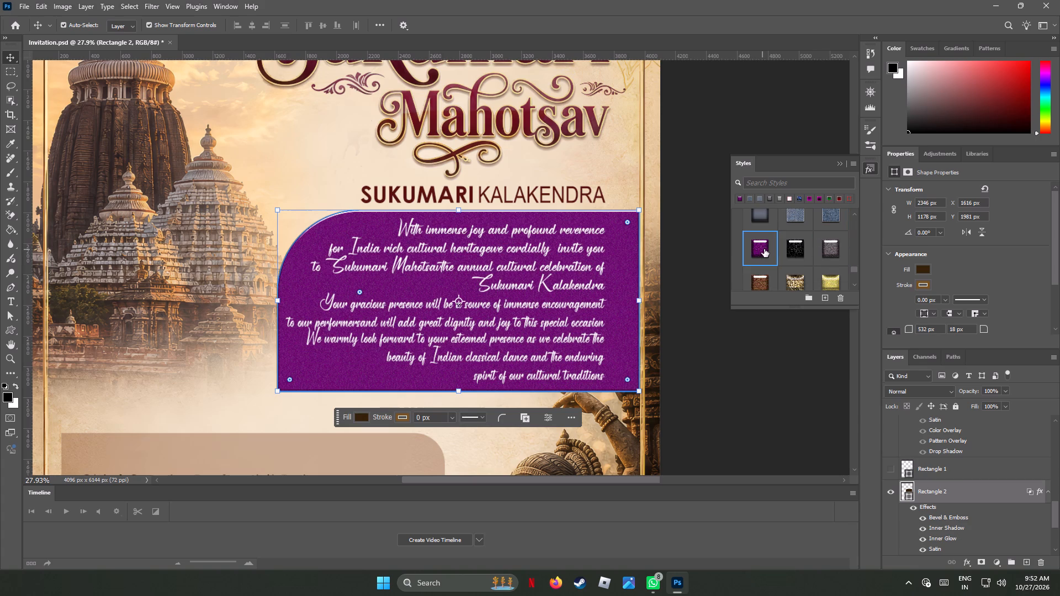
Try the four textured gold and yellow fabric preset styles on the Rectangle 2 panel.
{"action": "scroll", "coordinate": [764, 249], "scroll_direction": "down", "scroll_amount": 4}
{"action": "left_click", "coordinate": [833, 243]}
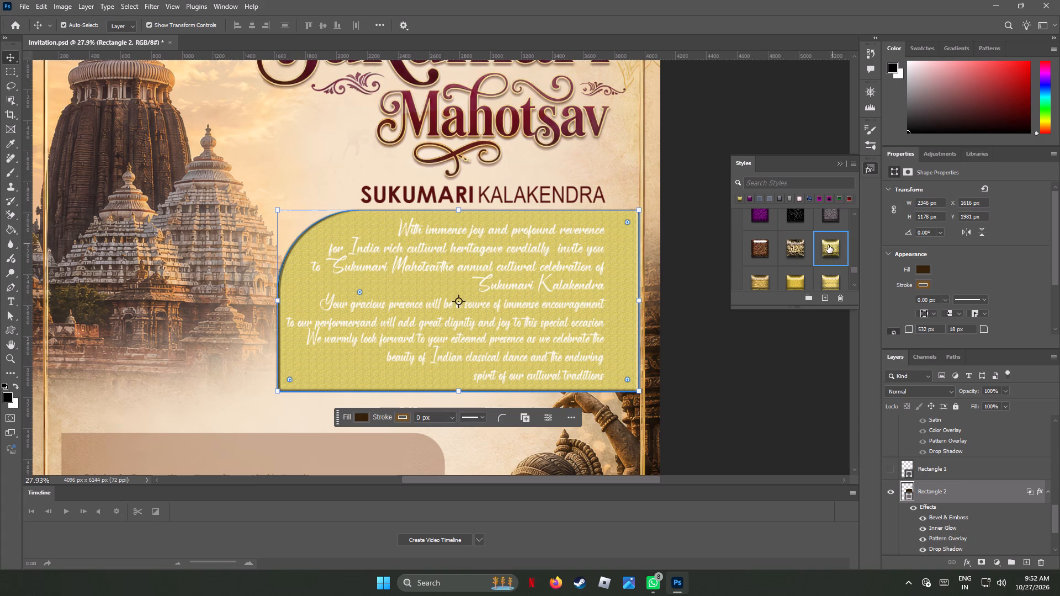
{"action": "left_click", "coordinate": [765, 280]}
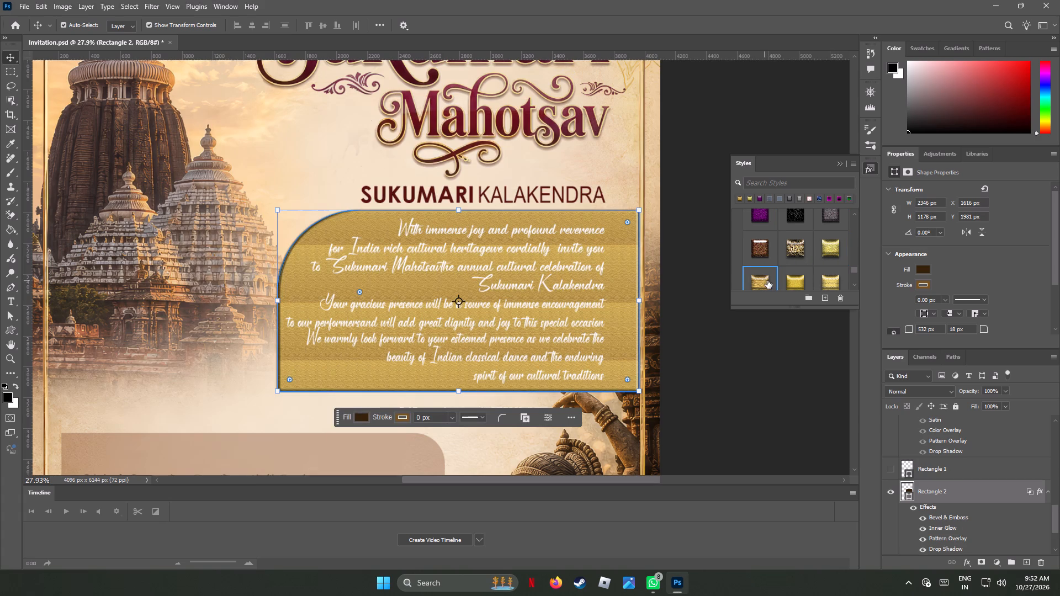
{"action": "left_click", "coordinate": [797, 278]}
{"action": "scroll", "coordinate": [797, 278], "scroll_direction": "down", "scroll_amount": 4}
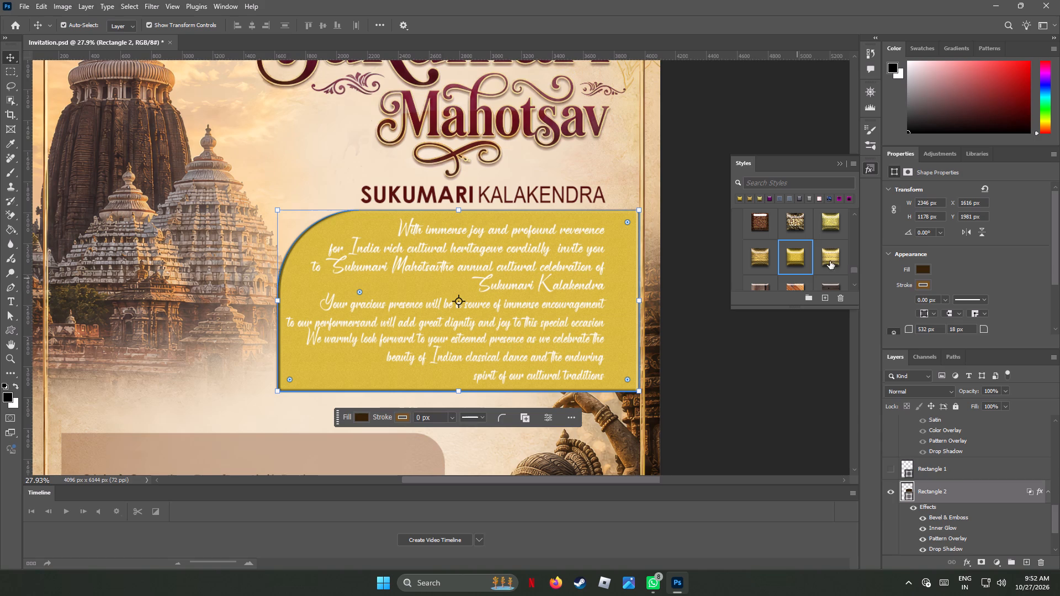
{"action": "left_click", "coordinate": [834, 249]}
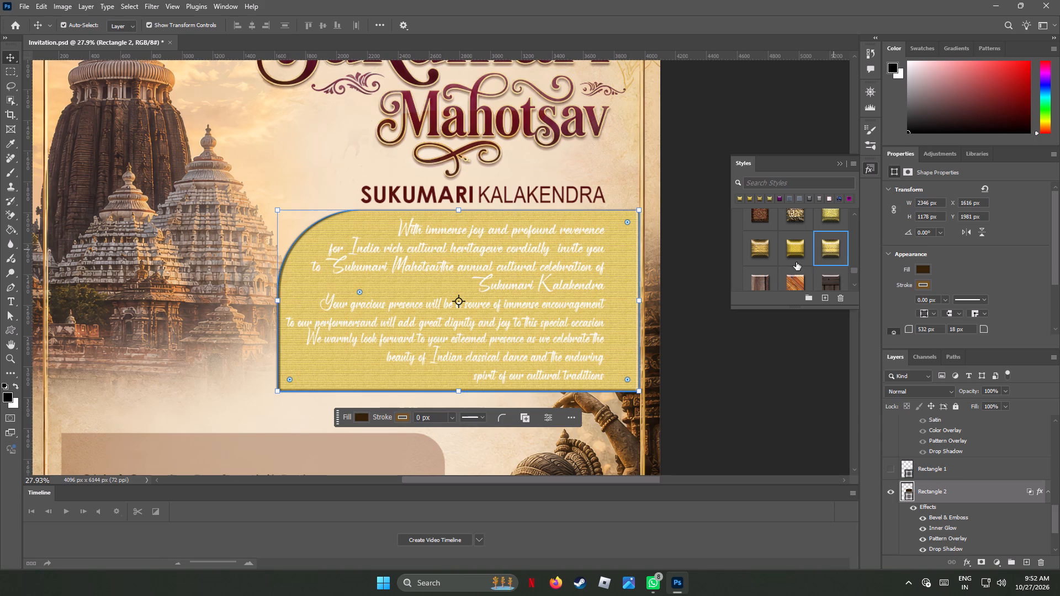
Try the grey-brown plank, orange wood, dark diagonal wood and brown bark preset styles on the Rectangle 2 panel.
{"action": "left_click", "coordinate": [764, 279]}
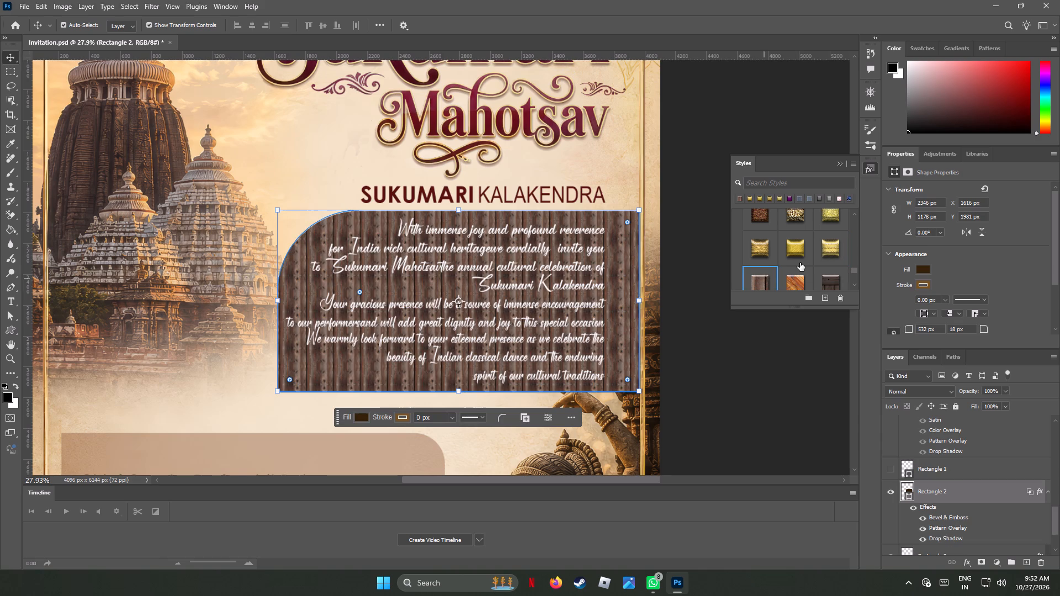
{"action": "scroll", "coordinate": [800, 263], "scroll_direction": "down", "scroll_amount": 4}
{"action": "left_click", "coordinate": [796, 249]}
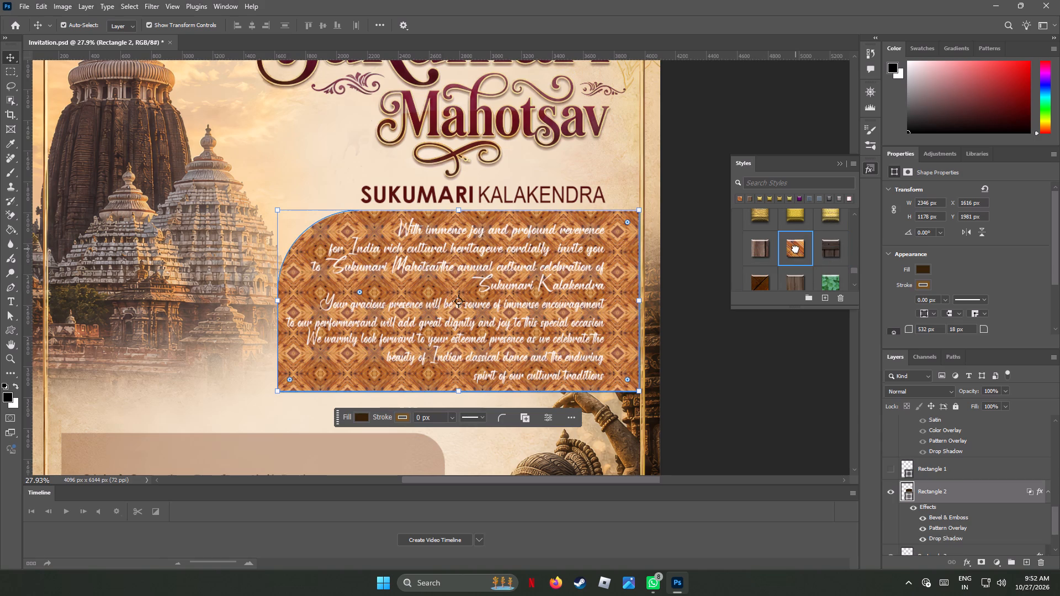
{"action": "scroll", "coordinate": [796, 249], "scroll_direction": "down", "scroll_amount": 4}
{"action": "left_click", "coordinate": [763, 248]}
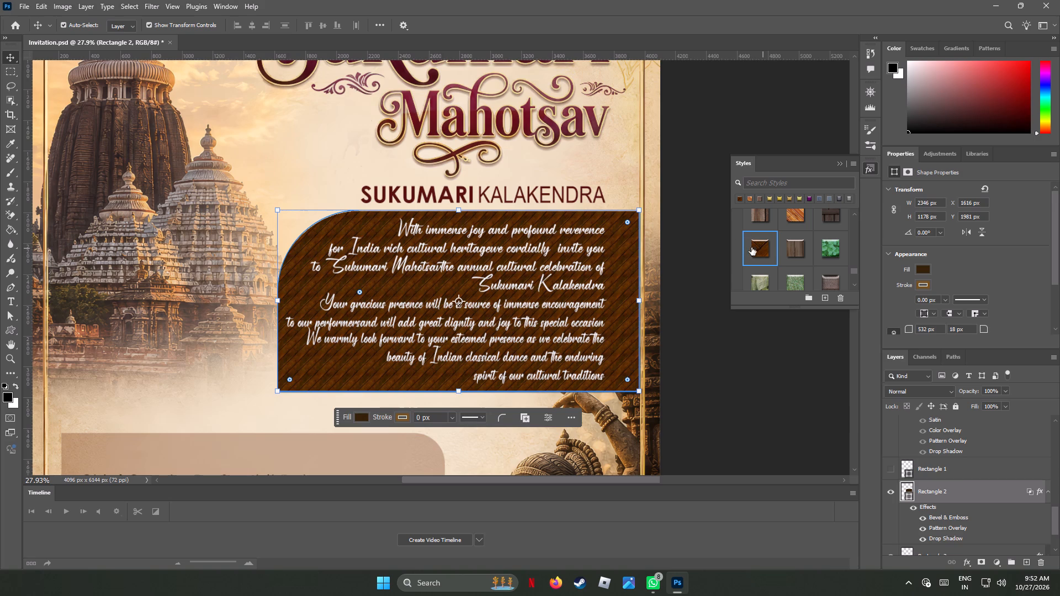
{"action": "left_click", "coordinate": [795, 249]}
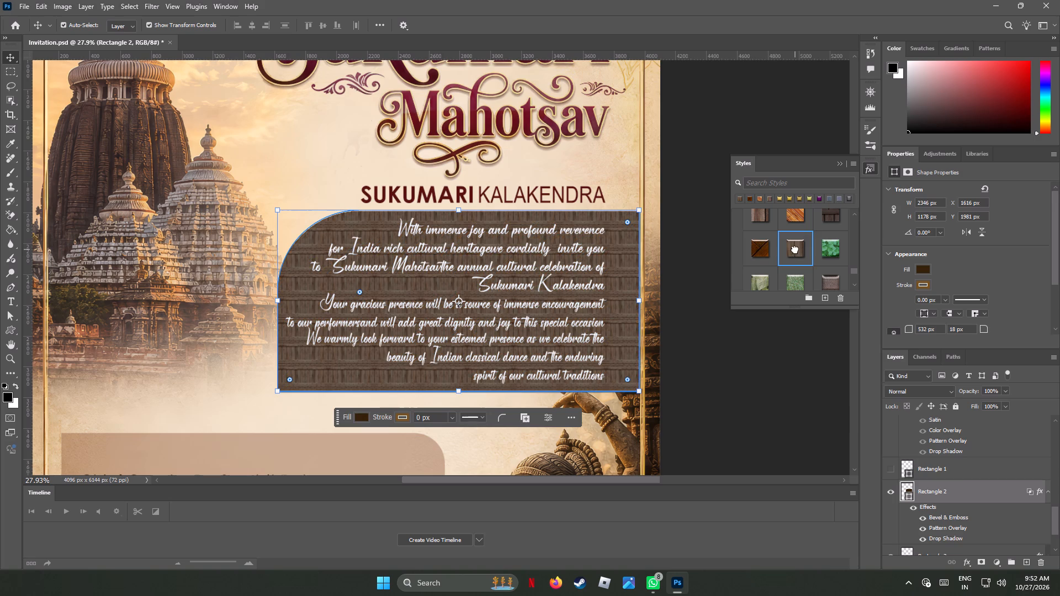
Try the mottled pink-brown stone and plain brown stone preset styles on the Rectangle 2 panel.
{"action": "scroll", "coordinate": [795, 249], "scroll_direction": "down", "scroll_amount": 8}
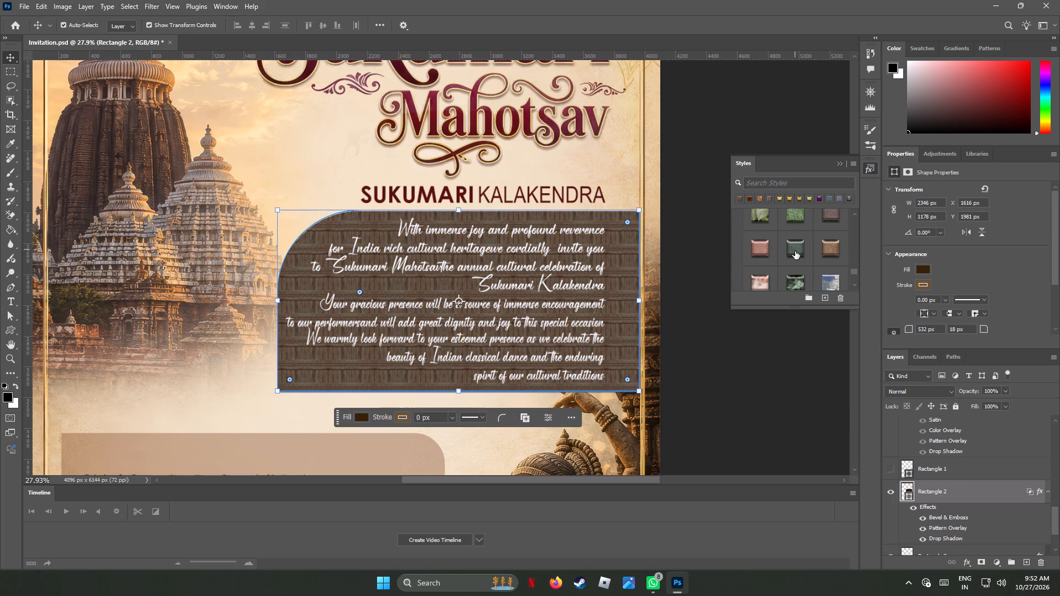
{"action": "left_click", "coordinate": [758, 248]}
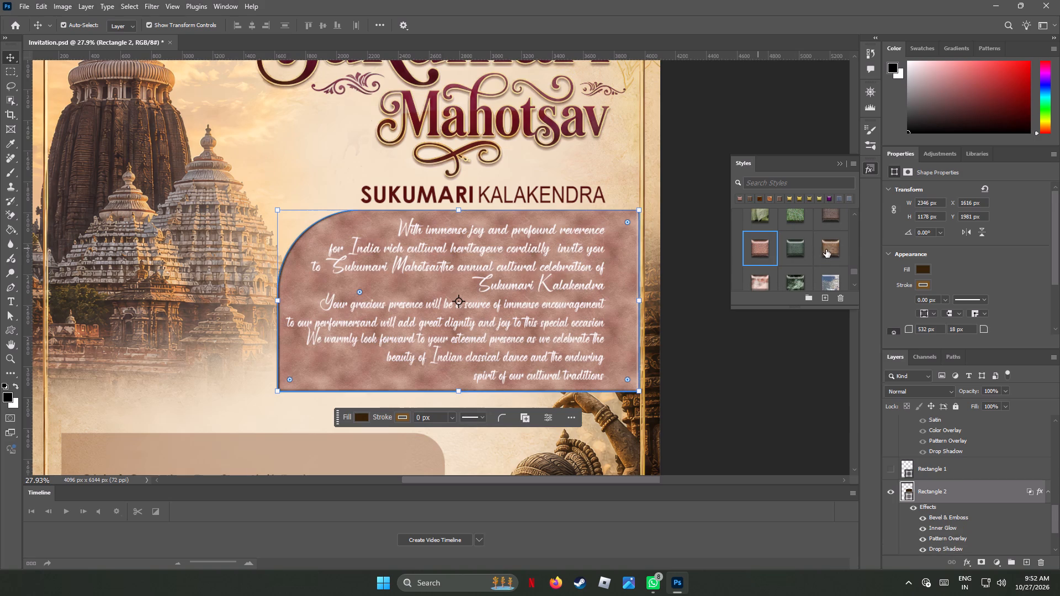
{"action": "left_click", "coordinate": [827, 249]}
Look further through the preset styles and try the red-and-yellow blotched pattern one on the Rectangle 2 panel.
{"action": "scroll", "coordinate": [813, 251], "scroll_direction": "down", "scroll_amount": 5}
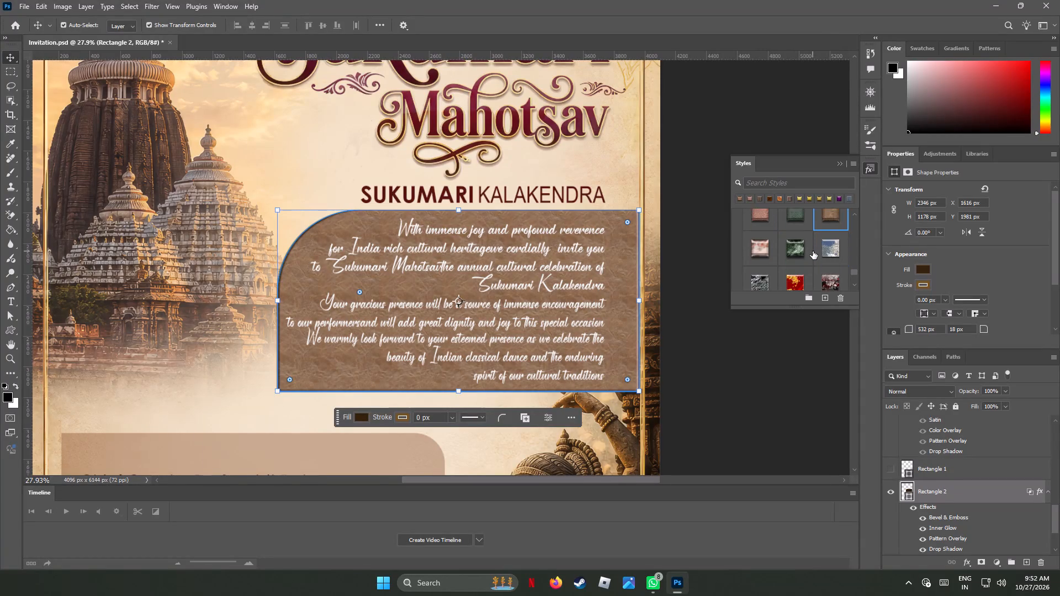
{"action": "scroll", "coordinate": [813, 251], "scroll_direction": "down", "scroll_amount": 2}
{"action": "left_click", "coordinate": [794, 253]}
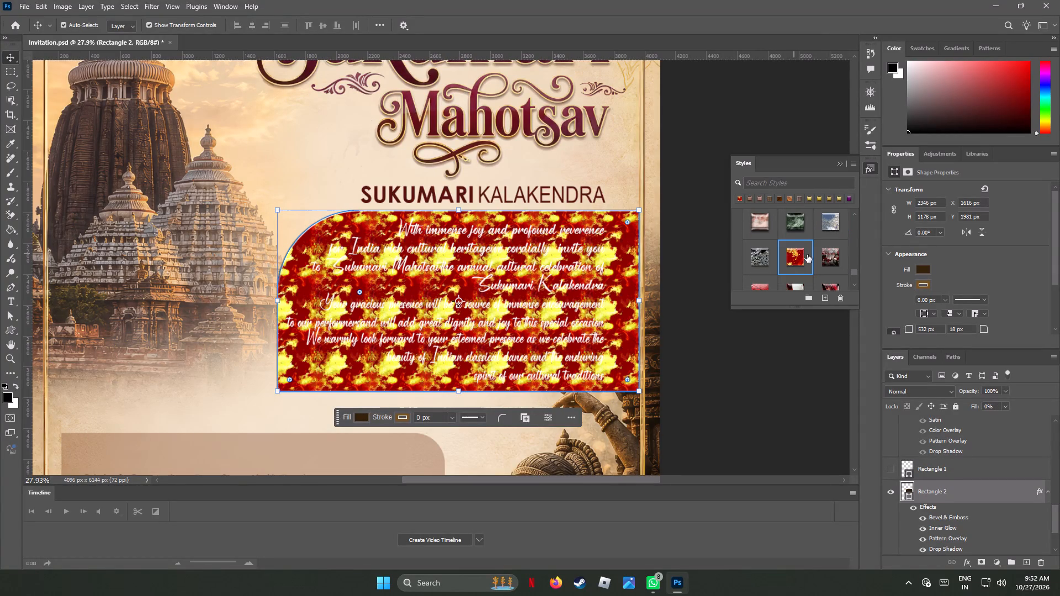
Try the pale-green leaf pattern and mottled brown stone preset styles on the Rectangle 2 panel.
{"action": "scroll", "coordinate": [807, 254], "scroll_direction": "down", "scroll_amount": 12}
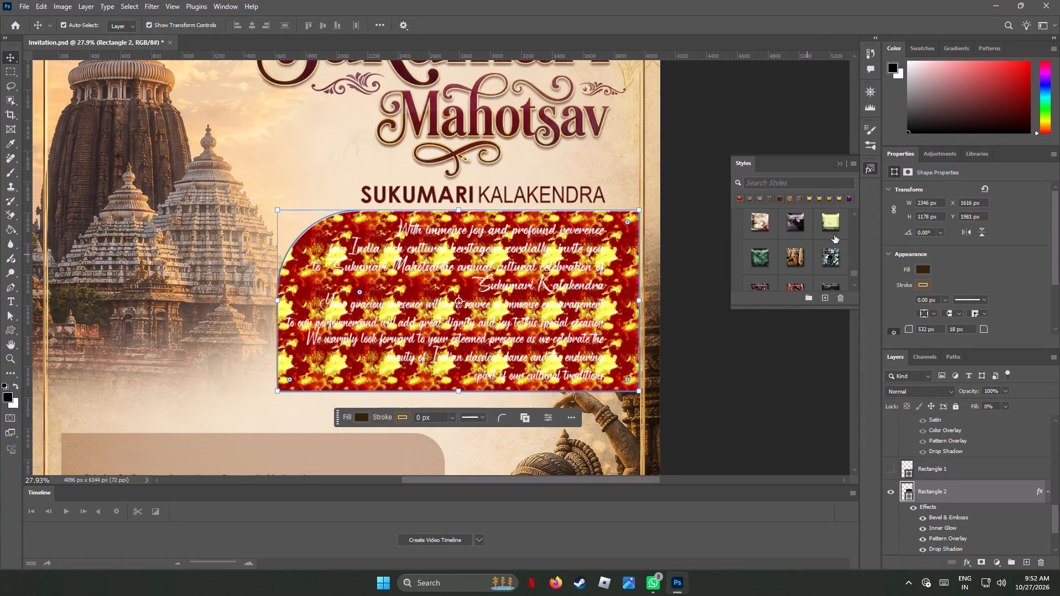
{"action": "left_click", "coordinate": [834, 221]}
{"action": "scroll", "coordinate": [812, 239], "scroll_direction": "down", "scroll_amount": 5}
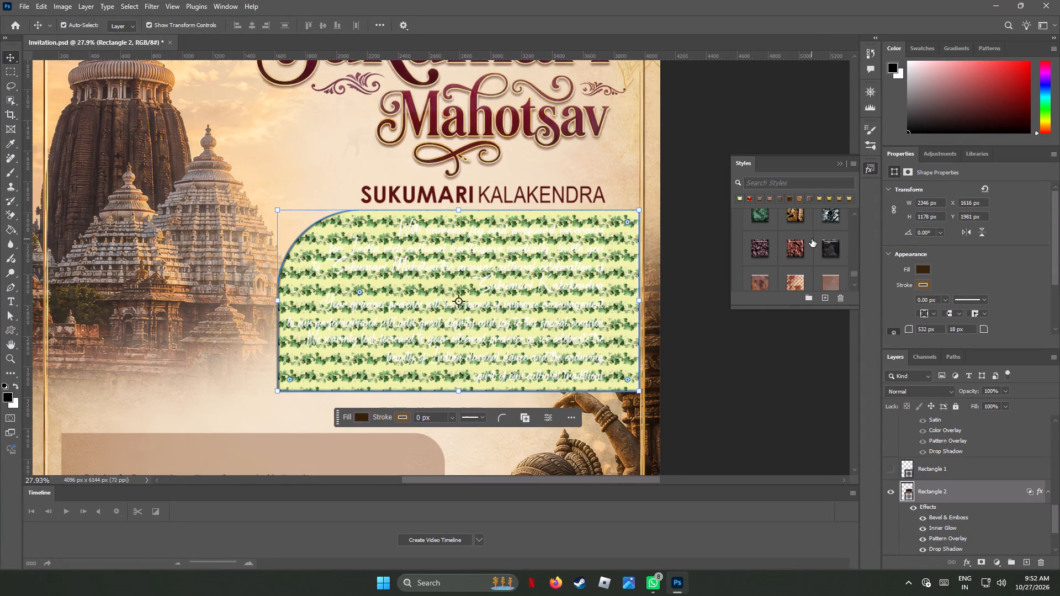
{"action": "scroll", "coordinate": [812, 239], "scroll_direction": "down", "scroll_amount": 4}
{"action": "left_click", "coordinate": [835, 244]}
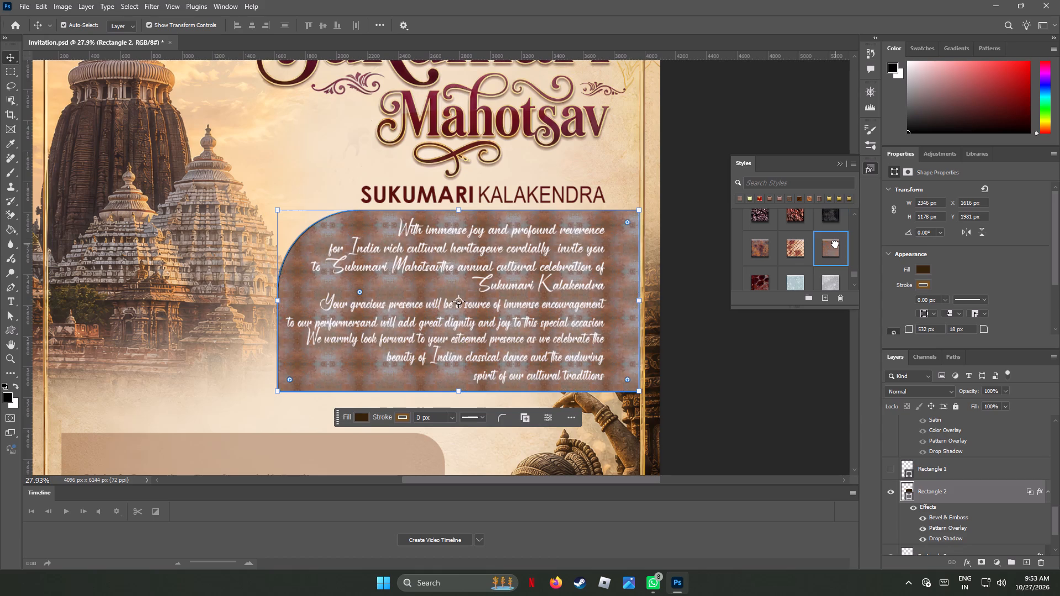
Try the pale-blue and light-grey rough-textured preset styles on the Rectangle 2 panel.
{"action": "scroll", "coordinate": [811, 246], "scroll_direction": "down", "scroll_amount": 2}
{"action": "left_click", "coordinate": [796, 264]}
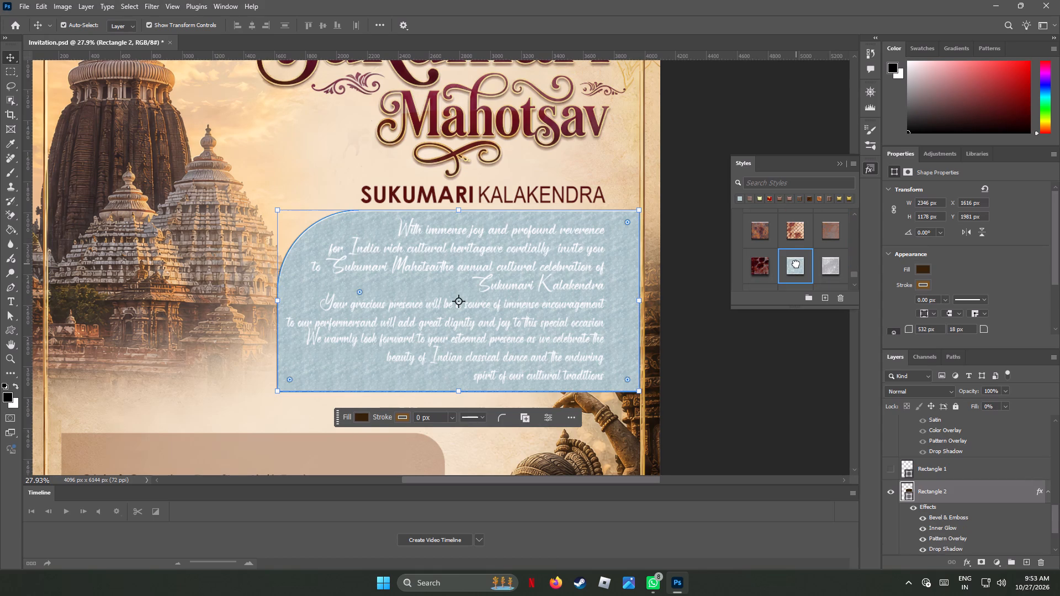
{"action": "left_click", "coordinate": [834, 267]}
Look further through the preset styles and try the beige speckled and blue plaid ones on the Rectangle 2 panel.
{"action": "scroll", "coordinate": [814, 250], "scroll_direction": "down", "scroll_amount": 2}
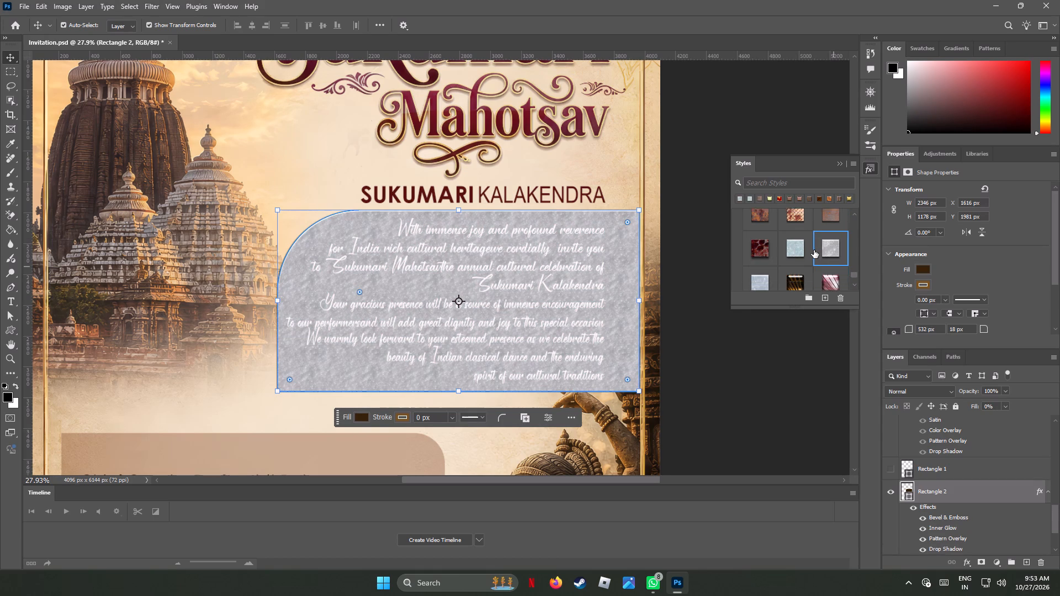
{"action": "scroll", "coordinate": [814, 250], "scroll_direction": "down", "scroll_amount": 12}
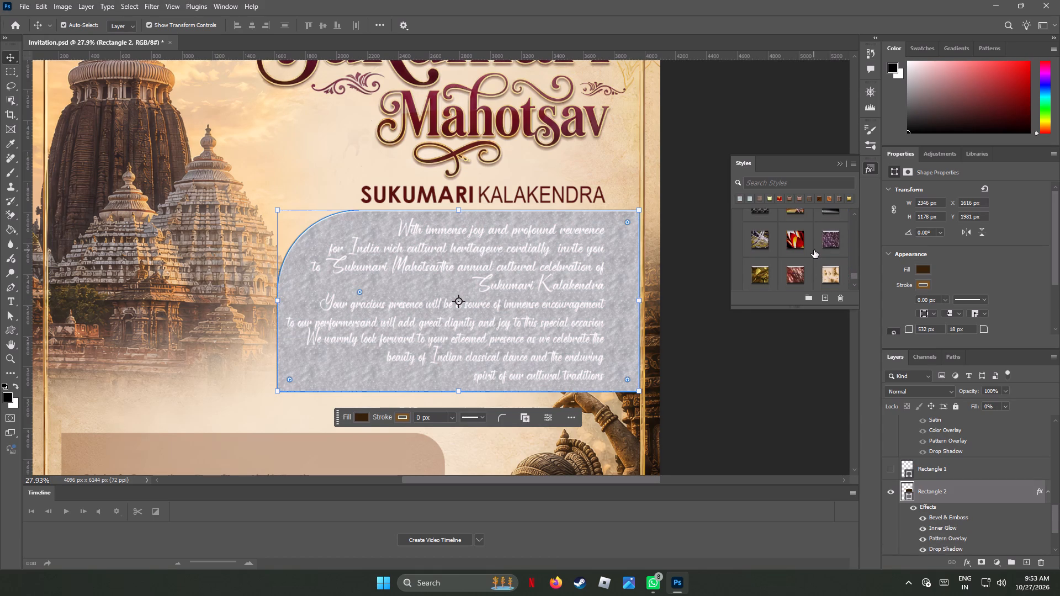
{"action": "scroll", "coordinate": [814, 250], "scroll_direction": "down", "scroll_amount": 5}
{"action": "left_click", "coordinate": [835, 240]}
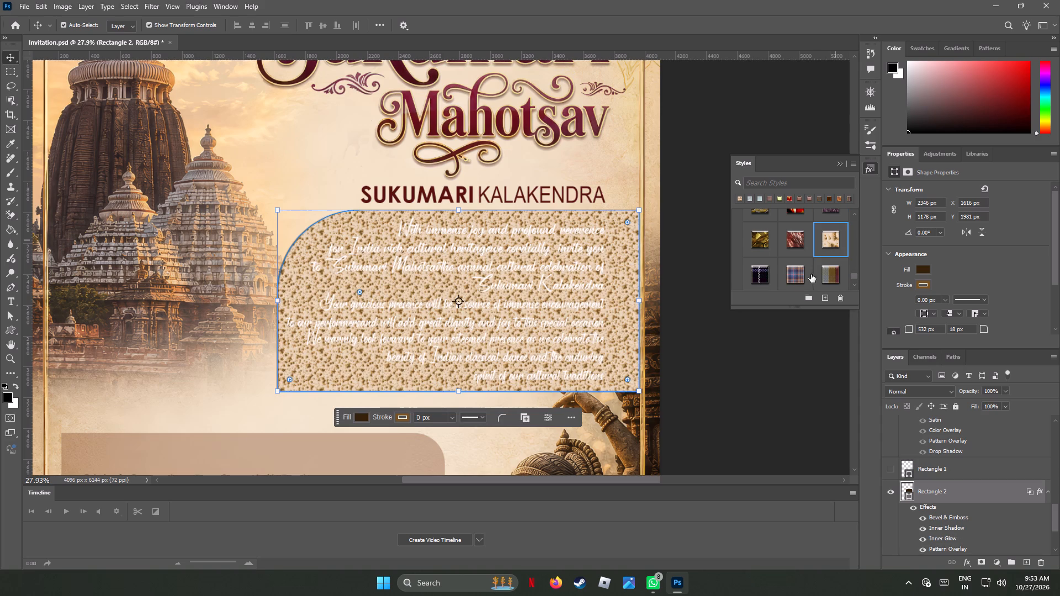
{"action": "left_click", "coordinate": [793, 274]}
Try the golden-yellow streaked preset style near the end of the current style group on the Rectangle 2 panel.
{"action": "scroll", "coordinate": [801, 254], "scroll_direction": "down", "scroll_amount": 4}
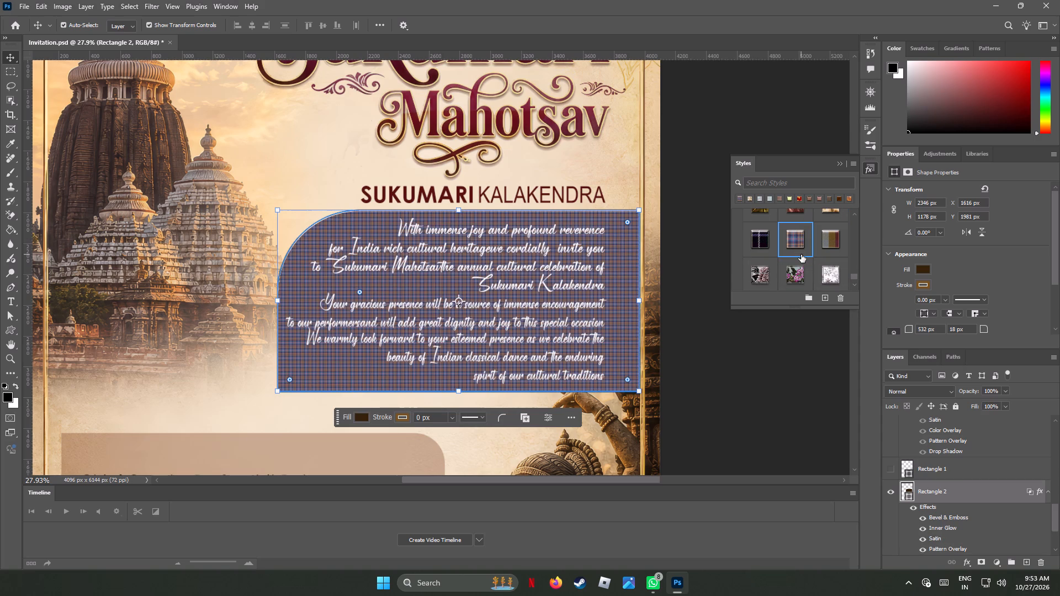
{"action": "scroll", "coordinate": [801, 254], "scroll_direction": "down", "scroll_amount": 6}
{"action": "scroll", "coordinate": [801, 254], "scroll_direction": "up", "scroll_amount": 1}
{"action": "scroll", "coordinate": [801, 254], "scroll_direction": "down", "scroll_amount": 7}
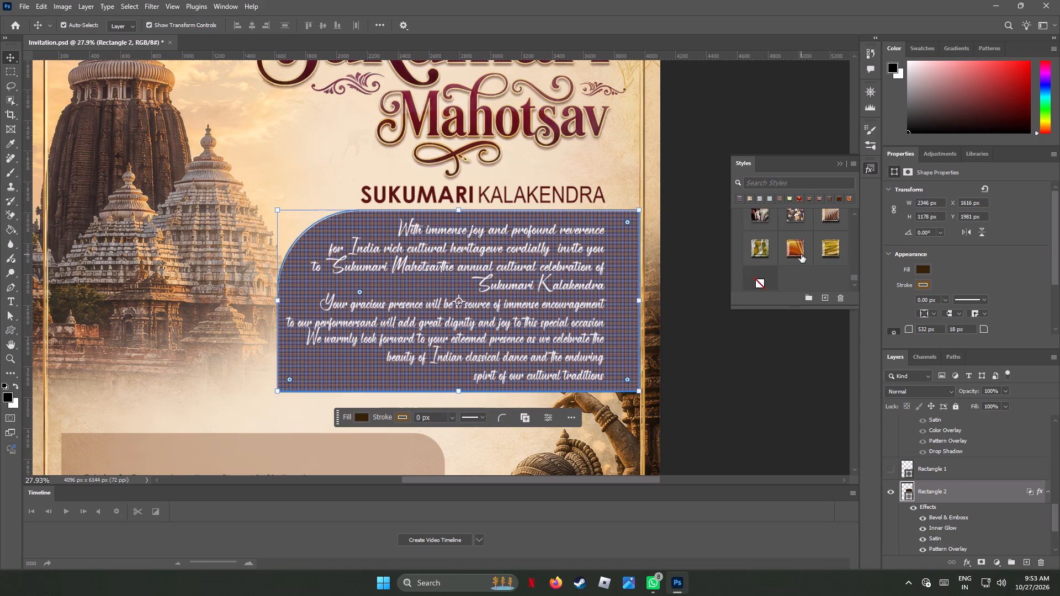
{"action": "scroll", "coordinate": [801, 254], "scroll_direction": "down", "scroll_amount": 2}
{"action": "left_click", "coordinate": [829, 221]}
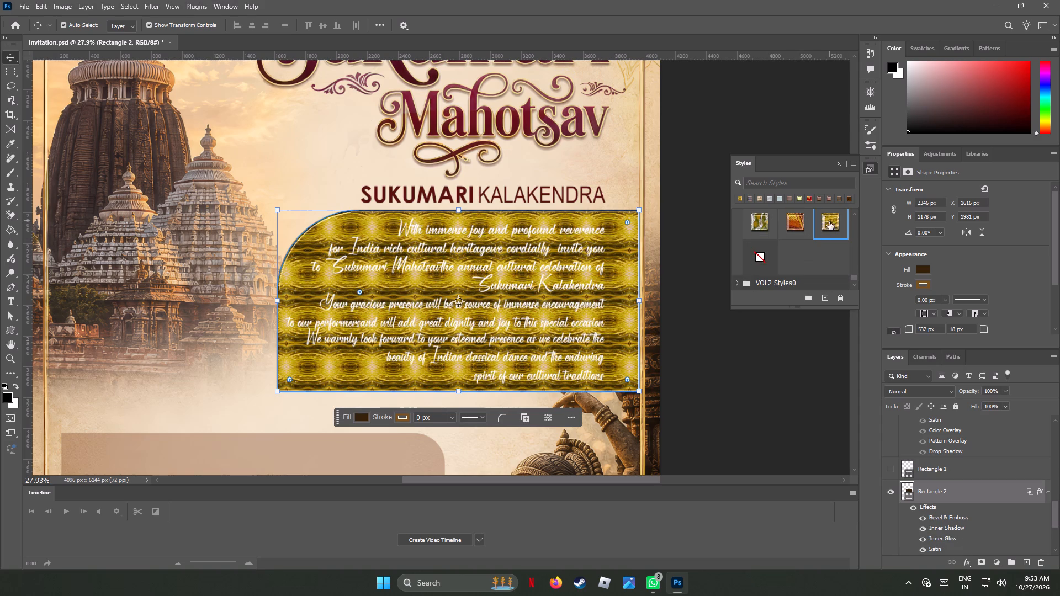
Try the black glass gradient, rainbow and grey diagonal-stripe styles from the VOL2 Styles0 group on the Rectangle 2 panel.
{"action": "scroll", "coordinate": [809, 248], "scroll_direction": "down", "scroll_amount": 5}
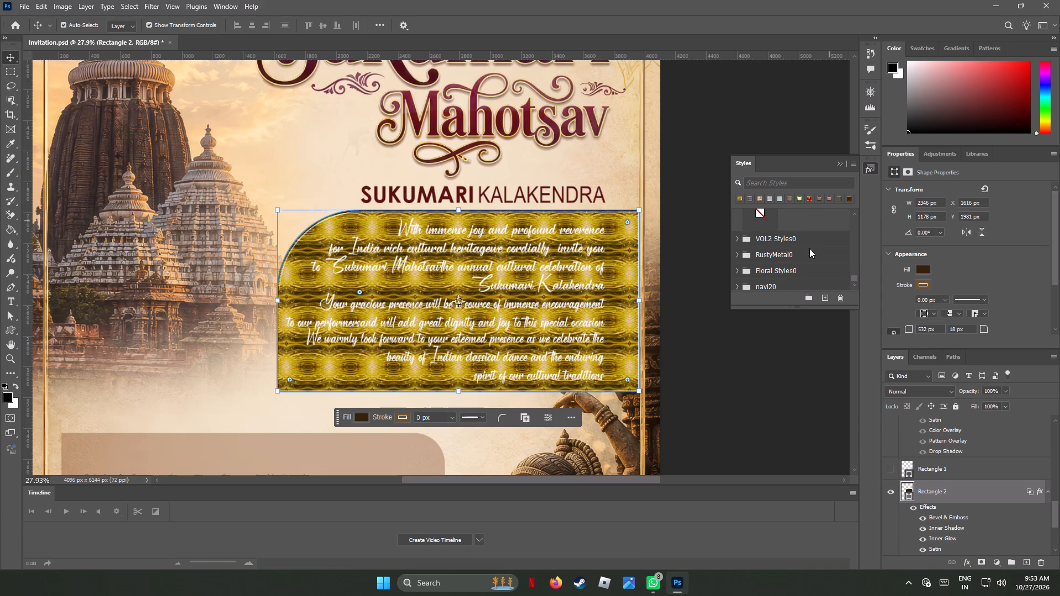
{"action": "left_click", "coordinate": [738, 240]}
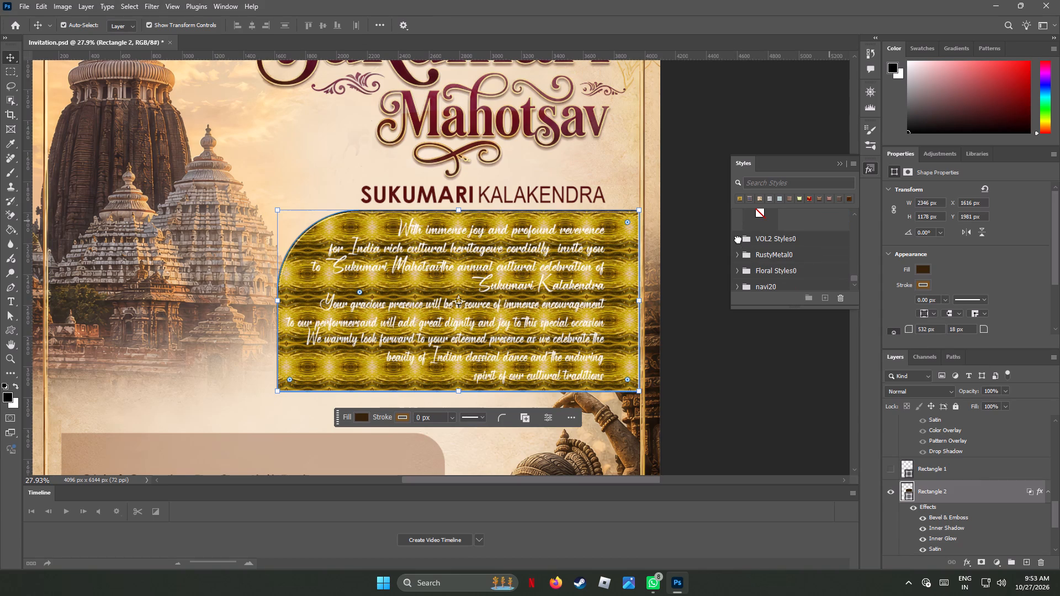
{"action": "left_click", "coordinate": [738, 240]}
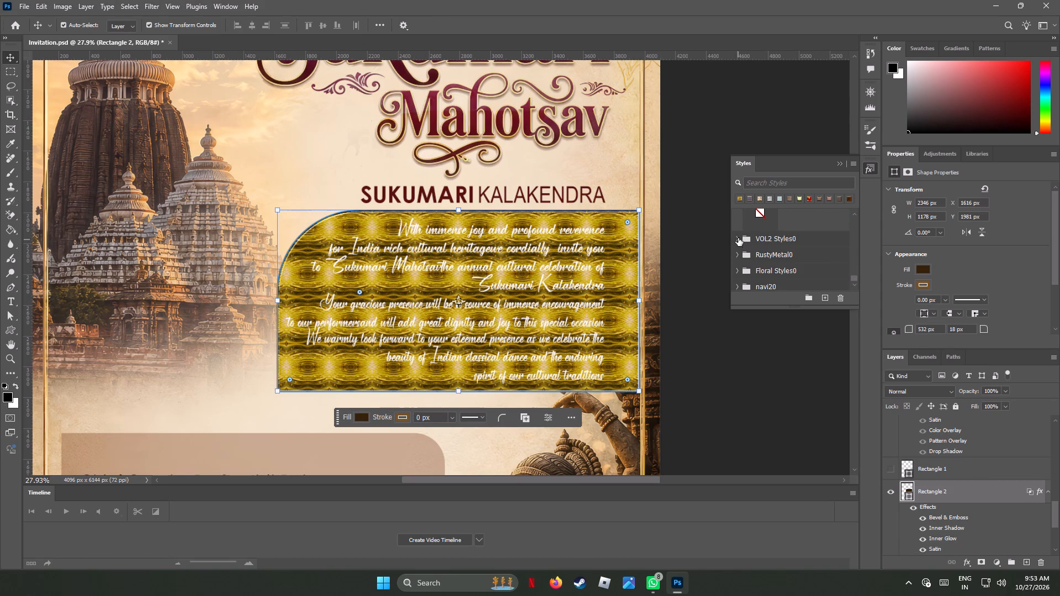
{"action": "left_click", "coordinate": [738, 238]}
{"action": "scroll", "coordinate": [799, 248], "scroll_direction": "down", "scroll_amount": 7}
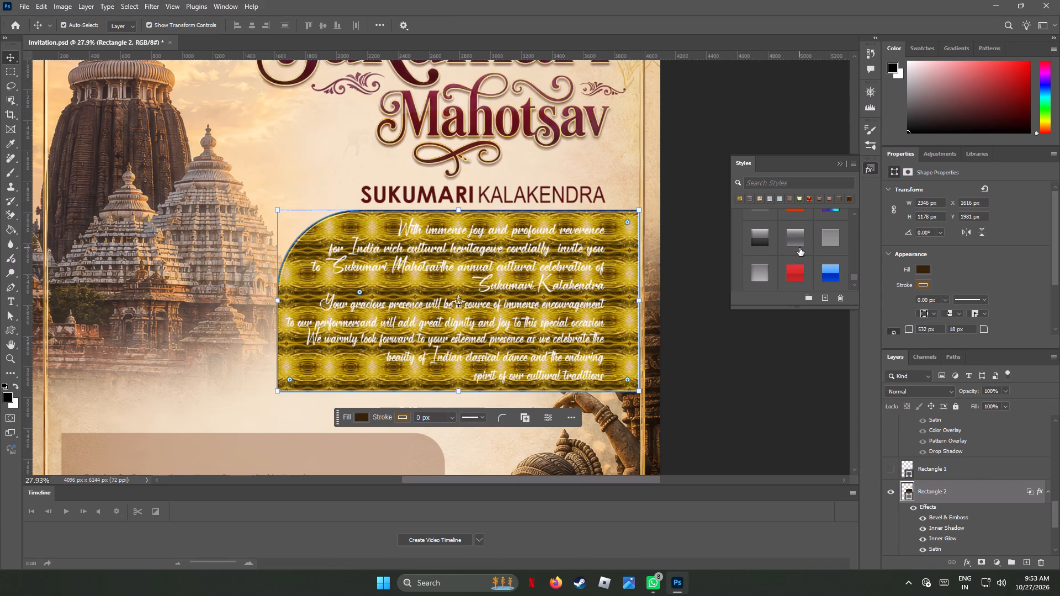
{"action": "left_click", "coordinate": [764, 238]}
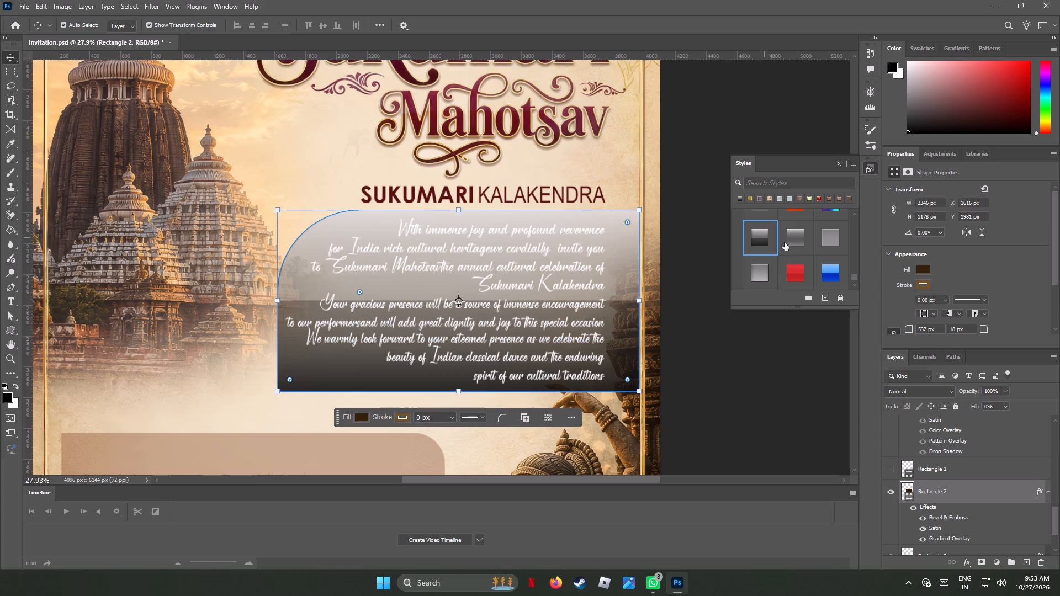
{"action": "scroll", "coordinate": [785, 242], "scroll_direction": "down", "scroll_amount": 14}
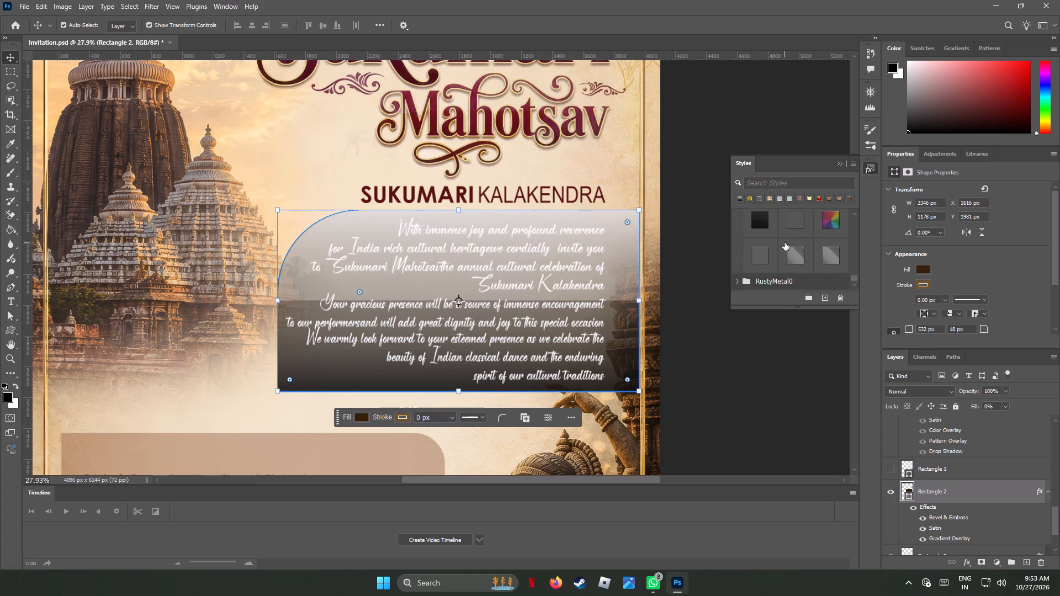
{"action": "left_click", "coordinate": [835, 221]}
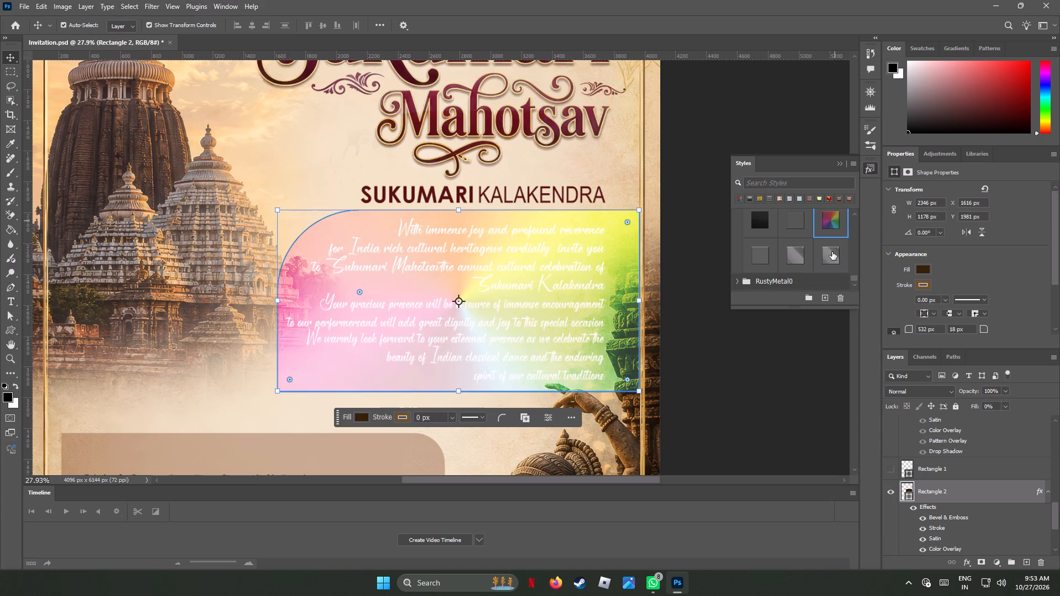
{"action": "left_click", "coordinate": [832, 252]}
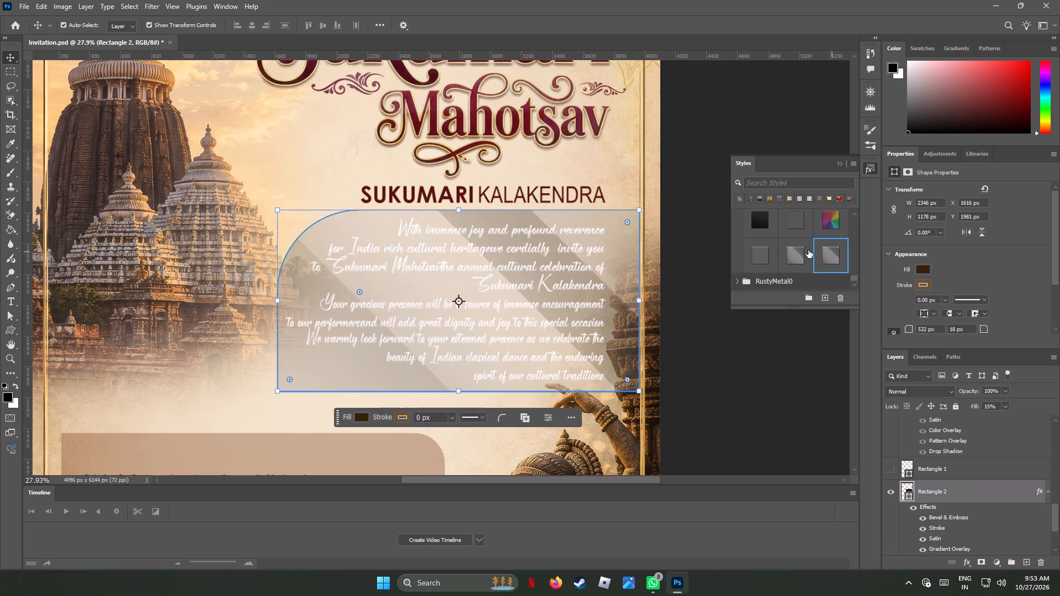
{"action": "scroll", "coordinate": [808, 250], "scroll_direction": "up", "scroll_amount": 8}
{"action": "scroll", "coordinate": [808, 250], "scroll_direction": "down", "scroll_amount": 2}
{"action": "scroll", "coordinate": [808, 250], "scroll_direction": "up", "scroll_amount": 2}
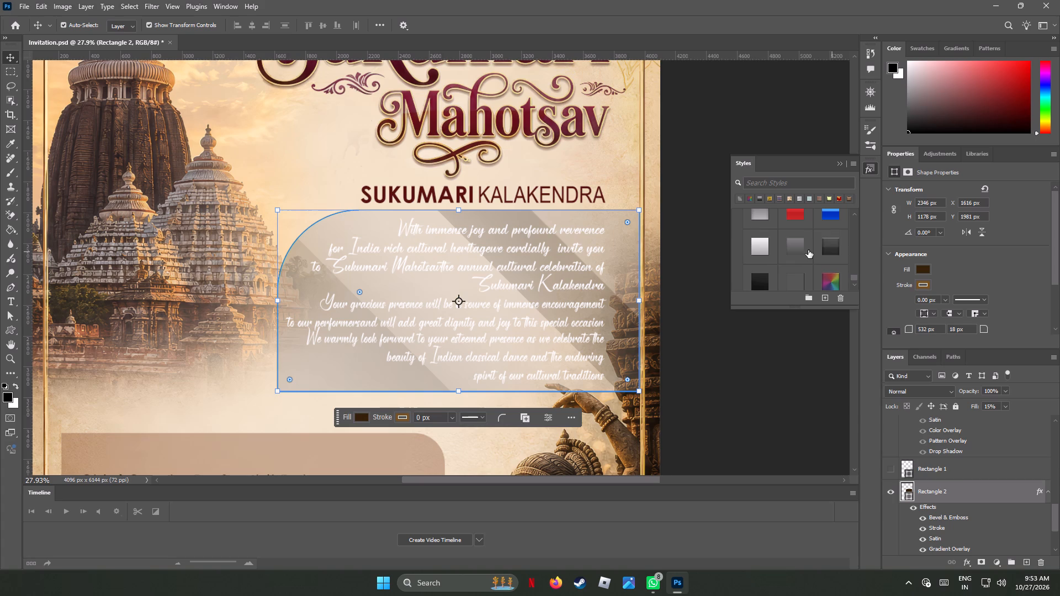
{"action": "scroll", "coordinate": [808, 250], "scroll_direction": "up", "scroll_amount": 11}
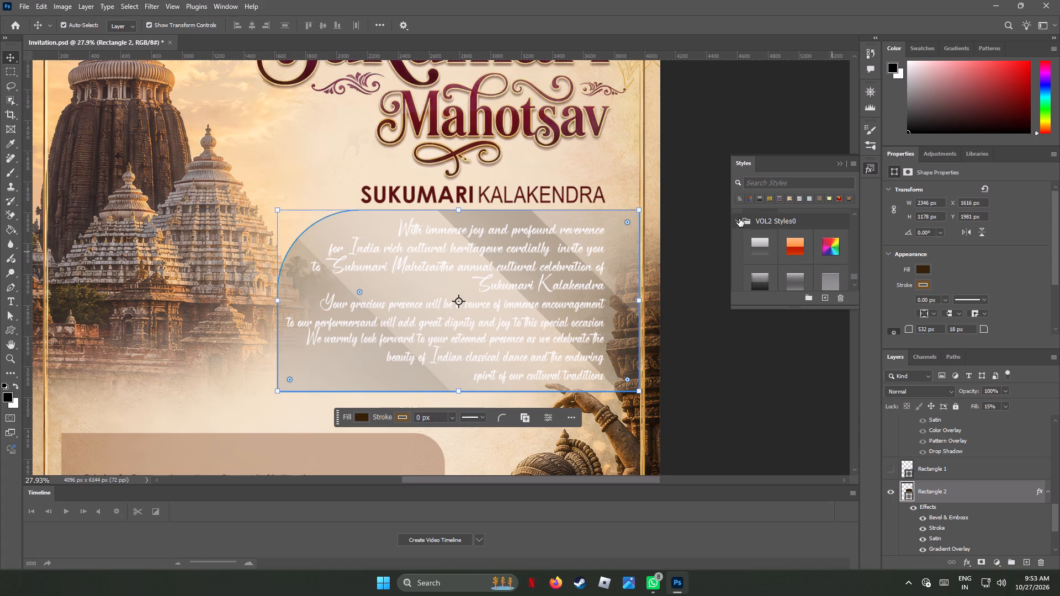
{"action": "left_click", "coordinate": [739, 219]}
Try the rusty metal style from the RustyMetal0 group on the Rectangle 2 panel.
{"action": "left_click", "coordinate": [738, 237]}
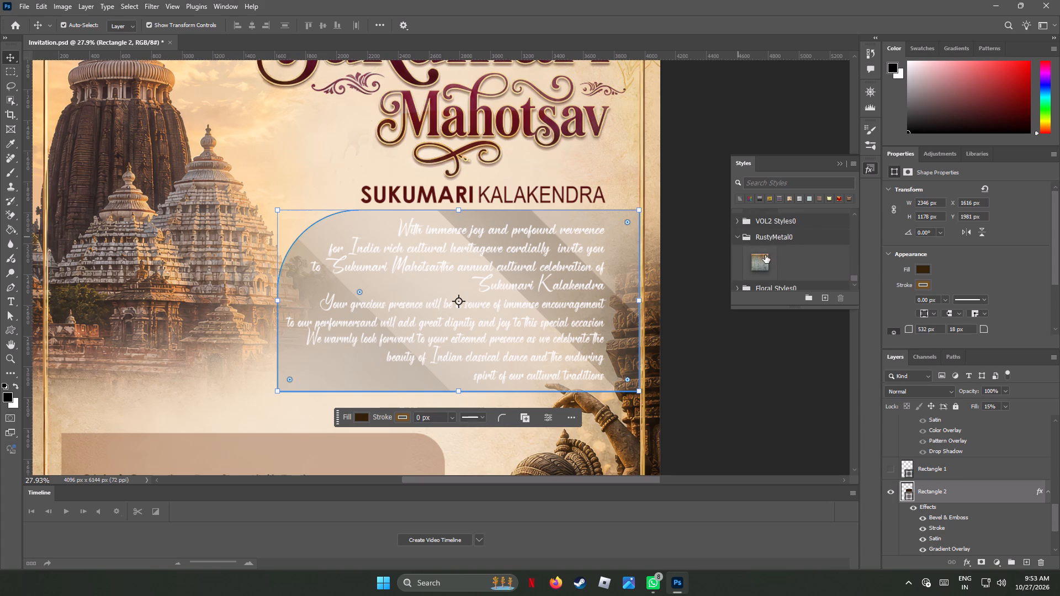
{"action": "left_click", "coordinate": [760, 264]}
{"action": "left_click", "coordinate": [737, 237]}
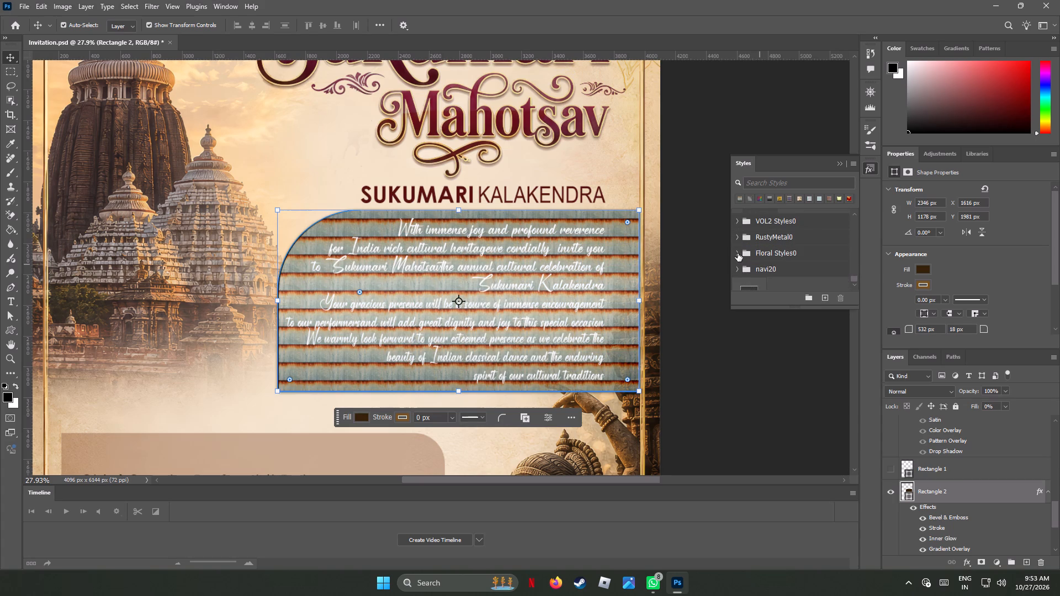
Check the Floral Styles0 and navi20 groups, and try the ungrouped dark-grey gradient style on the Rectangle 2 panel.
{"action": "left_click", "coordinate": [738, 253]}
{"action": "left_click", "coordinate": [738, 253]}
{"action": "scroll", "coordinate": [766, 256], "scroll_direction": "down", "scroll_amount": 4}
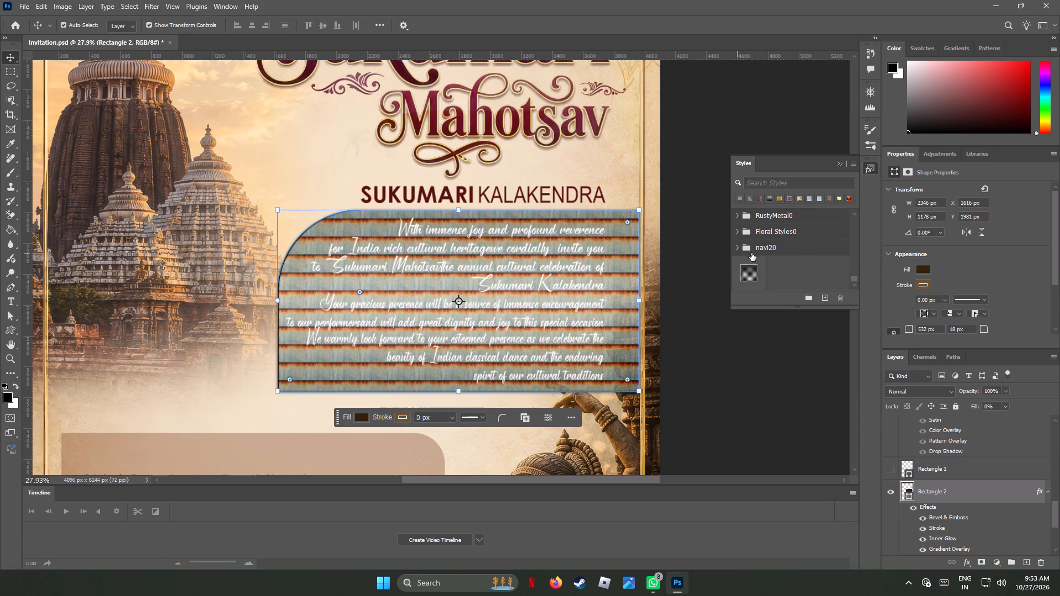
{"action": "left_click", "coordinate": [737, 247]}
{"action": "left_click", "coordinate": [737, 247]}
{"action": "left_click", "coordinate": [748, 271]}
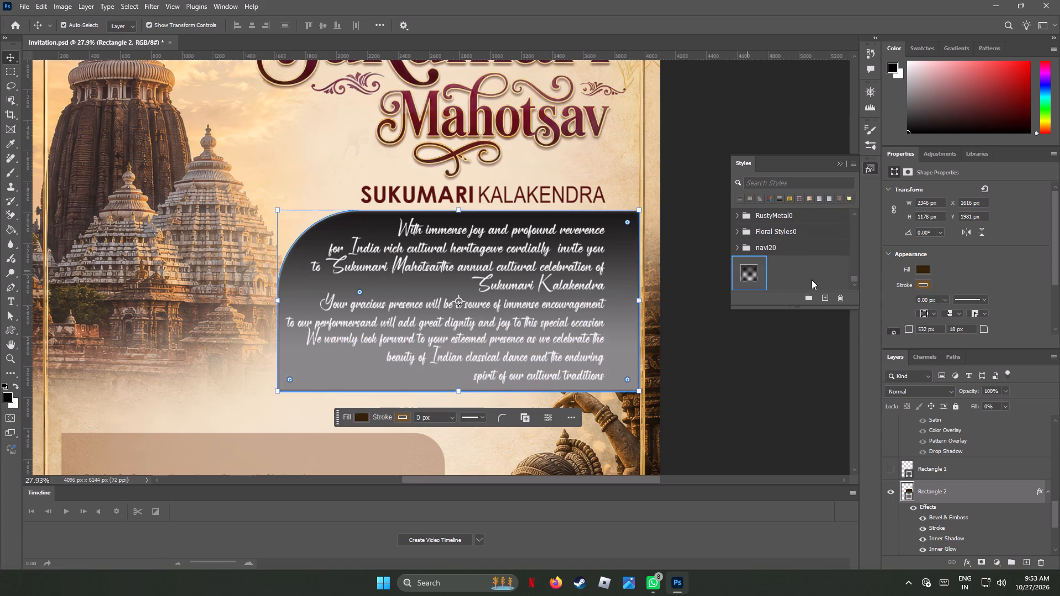
Look back through the textured, patterned and glossy preset styles for one that suits the Rectangle 2 panel.
{"action": "scroll", "coordinate": [824, 268], "scroll_direction": "up", "scroll_amount": 15}
{"action": "scroll", "coordinate": [824, 268], "scroll_direction": "down", "scroll_amount": 1}
{"action": "scroll", "coordinate": [824, 268], "scroll_direction": "up", "scroll_amount": 6}
{"action": "scroll", "coordinate": [824, 268], "scroll_direction": "down", "scroll_amount": 1}
{"action": "scroll", "coordinate": [824, 268], "scroll_direction": "up", "scroll_amount": 3}
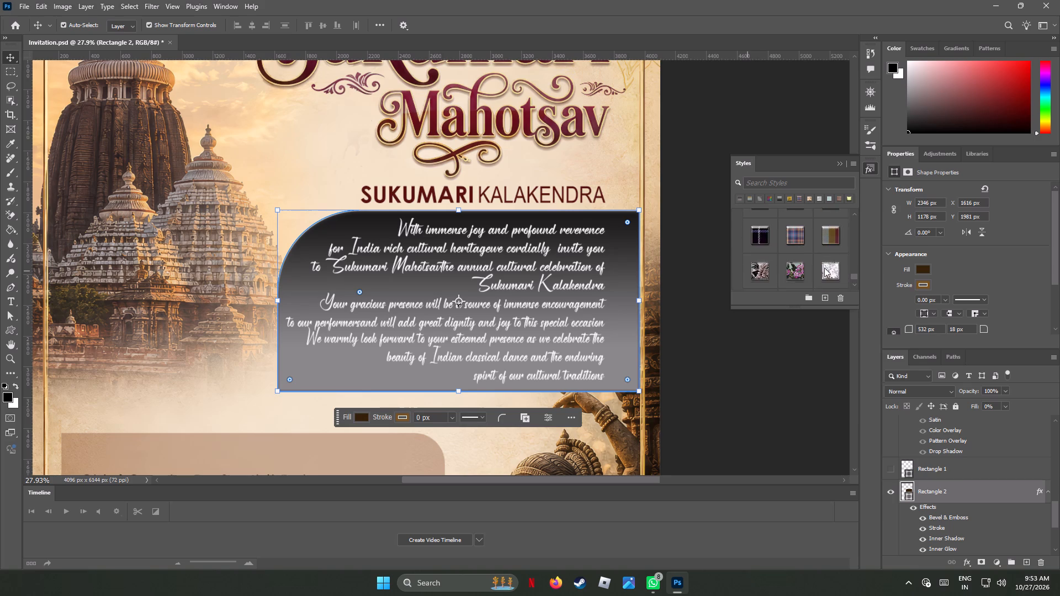
{"action": "scroll", "coordinate": [824, 268], "scroll_direction": "up", "scroll_amount": 2}
{"action": "scroll", "coordinate": [824, 268], "scroll_direction": "down", "scroll_amount": 1}
{"action": "scroll", "coordinate": [824, 268], "scroll_direction": "up", "scroll_amount": 5}
{"action": "scroll", "coordinate": [824, 268], "scroll_direction": "down", "scroll_amount": 2}
{"action": "scroll", "coordinate": [824, 268], "scroll_direction": "up", "scroll_amount": 1}
{"action": "scroll", "coordinate": [824, 268], "scroll_direction": "up", "scroll_amount": 20}
{"action": "scroll", "coordinate": [824, 268], "scroll_direction": "down", "scroll_amount": 1}
{"action": "scroll", "coordinate": [824, 268], "scroll_direction": "up", "scroll_amount": 5}
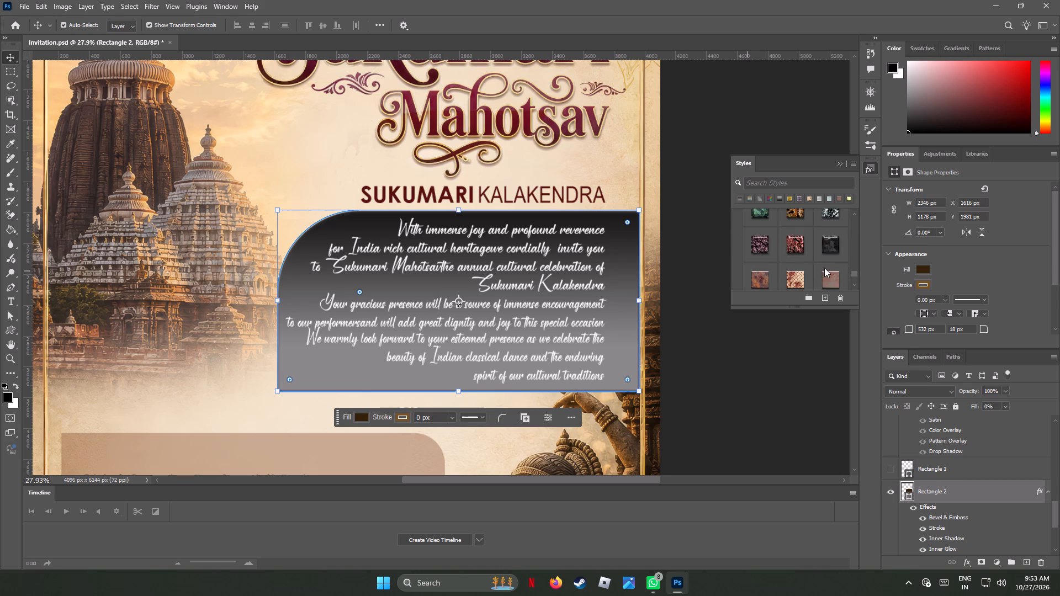
{"action": "scroll", "coordinate": [824, 268], "scroll_direction": "up", "scroll_amount": 4}
{"action": "scroll", "coordinate": [824, 268], "scroll_direction": "down", "scroll_amount": 1}
{"action": "scroll", "coordinate": [824, 268], "scroll_direction": "up", "scroll_amount": 6}
{"action": "scroll", "coordinate": [824, 268], "scroll_direction": "down", "scroll_amount": 1}
{"action": "scroll", "coordinate": [824, 268], "scroll_direction": "up", "scroll_amount": 2}
{"action": "scroll", "coordinate": [824, 268], "scroll_direction": "down", "scroll_amount": 1}
{"action": "scroll", "coordinate": [824, 268], "scroll_direction": "up", "scroll_amount": 1}
{"action": "scroll", "coordinate": [824, 268], "scroll_direction": "down", "scroll_amount": 4}
{"action": "scroll", "coordinate": [824, 268], "scroll_direction": "up", "scroll_amount": 14}
{"action": "scroll", "coordinate": [824, 268], "scroll_direction": "down", "scroll_amount": 3}
{"action": "scroll", "coordinate": [824, 268], "scroll_direction": "up", "scroll_amount": 2}
{"action": "scroll", "coordinate": [824, 268], "scroll_direction": "down", "scroll_amount": 3}
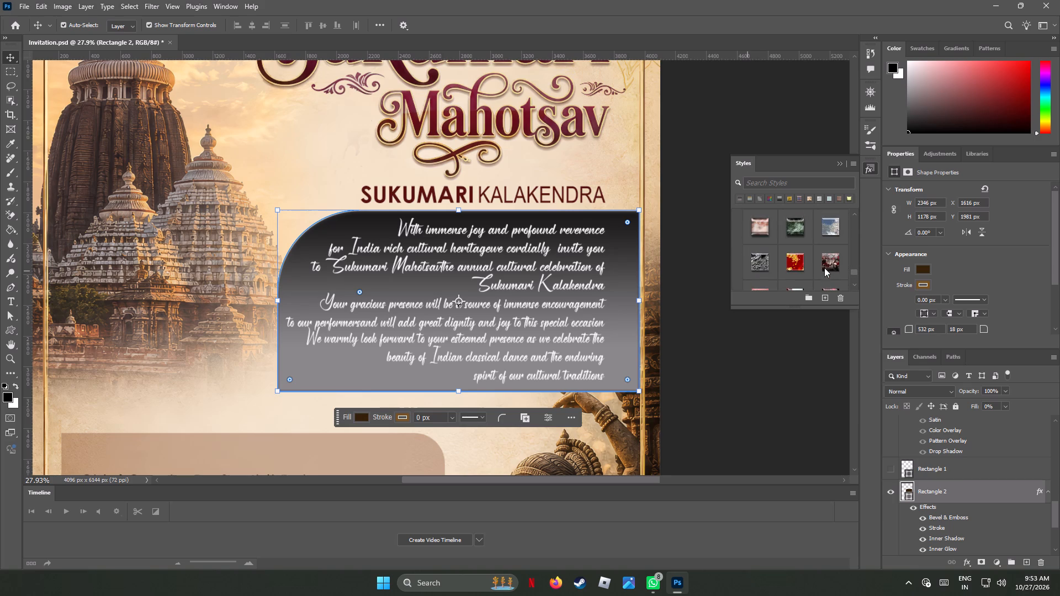
{"action": "scroll", "coordinate": [824, 268], "scroll_direction": "up", "scroll_amount": 2}
{"action": "scroll", "coordinate": [824, 268], "scroll_direction": "down", "scroll_amount": 1}
{"action": "scroll", "coordinate": [824, 268], "scroll_direction": "up", "scroll_amount": 18}
{"action": "scroll", "coordinate": [824, 268], "scroll_direction": "up", "scroll_amount": 8}
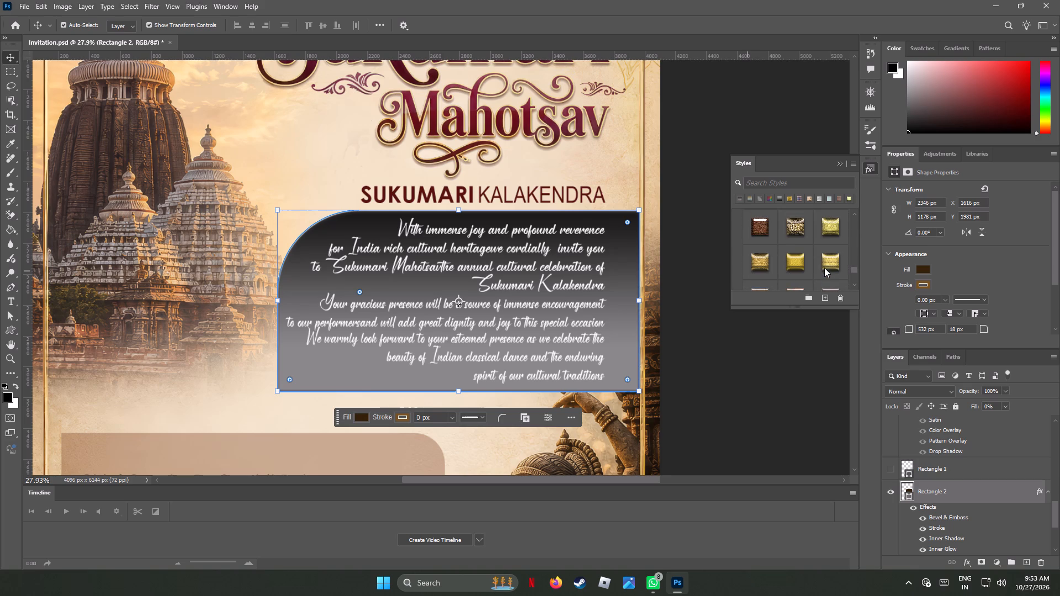
{"action": "scroll", "coordinate": [824, 268], "scroll_direction": "up", "scroll_amount": 1}
{"action": "scroll", "coordinate": [824, 268], "scroll_direction": "down", "scroll_amount": 1}
{"action": "scroll", "coordinate": [824, 268], "scroll_direction": "up", "scroll_amount": 12}
{"action": "scroll", "coordinate": [824, 268], "scroll_direction": "down", "scroll_amount": 2}
{"action": "scroll", "coordinate": [824, 268], "scroll_direction": "up", "scroll_amount": 11}
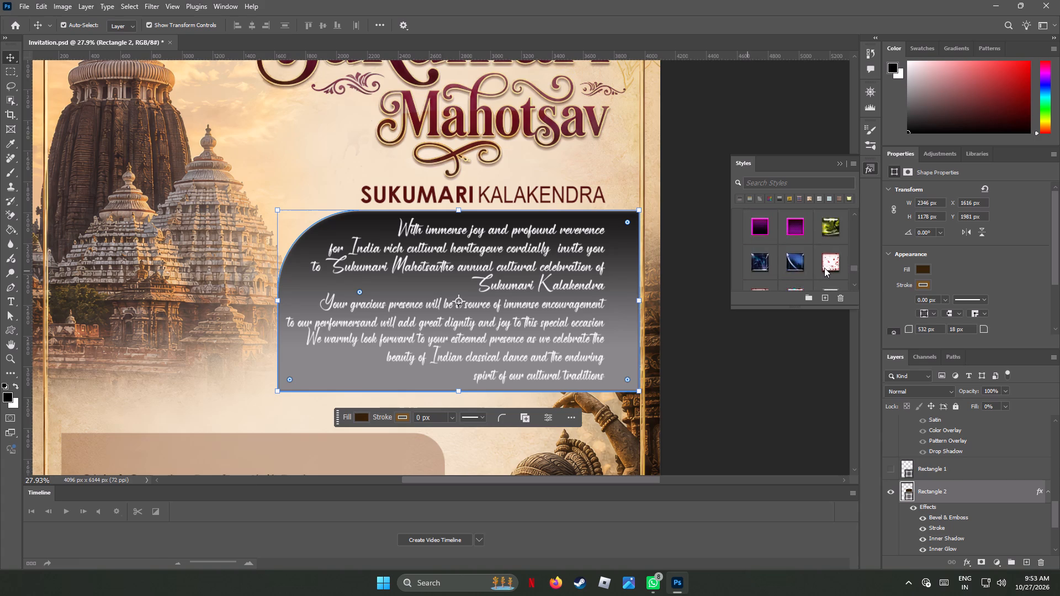
{"action": "scroll", "coordinate": [824, 268], "scroll_direction": "up", "scroll_amount": 13}
{"action": "scroll", "coordinate": [824, 268], "scroll_direction": "down", "scroll_amount": 1}
{"action": "scroll", "coordinate": [824, 268], "scroll_direction": "up", "scroll_amount": 8}
{"action": "scroll", "coordinate": [824, 268], "scroll_direction": "down", "scroll_amount": 2}
{"action": "scroll", "coordinate": [824, 268], "scroll_direction": "up", "scroll_amount": 1}
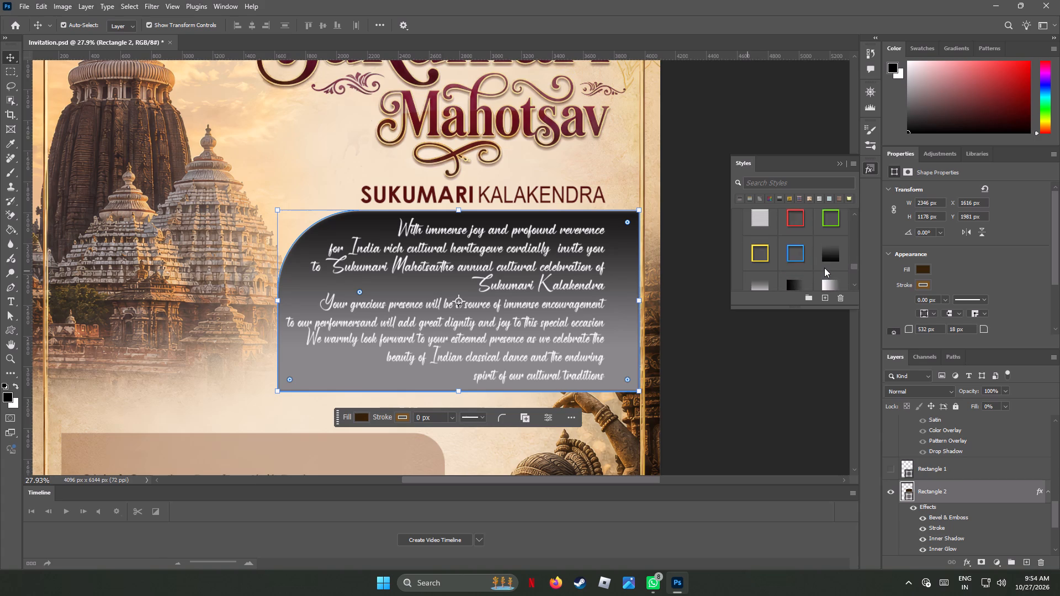
{"action": "scroll", "coordinate": [824, 268], "scroll_direction": "up", "scroll_amount": 14}
{"action": "scroll", "coordinate": [824, 268], "scroll_direction": "up", "scroll_amount": 9}
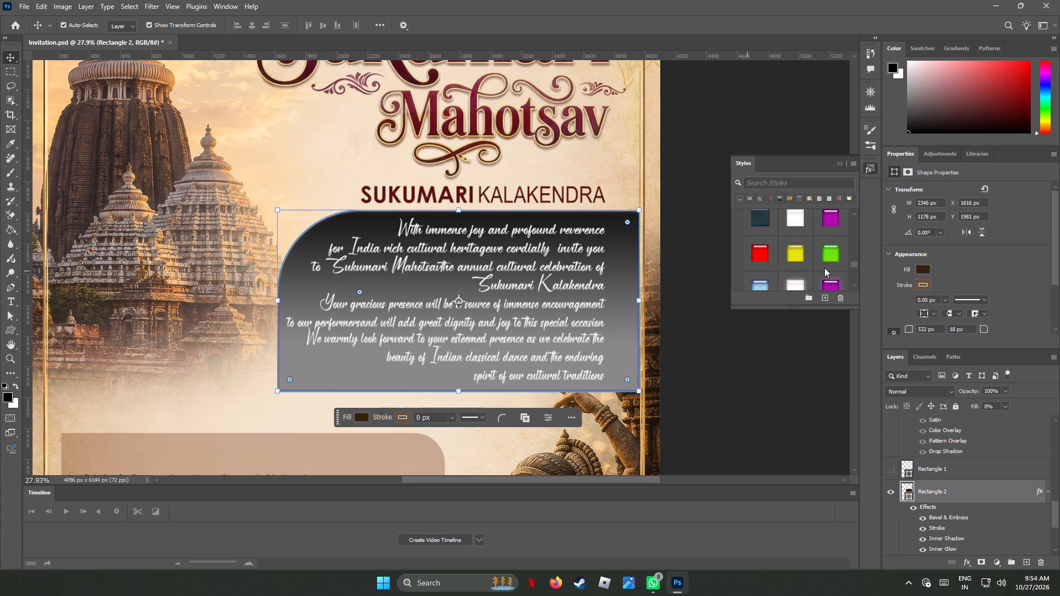
Apply the glossy orange gradient preset style beside the dark-blue gradient one to the Rectangle 2 panel.
{"action": "scroll", "coordinate": [824, 268], "scroll_direction": "up", "scroll_amount": 17}
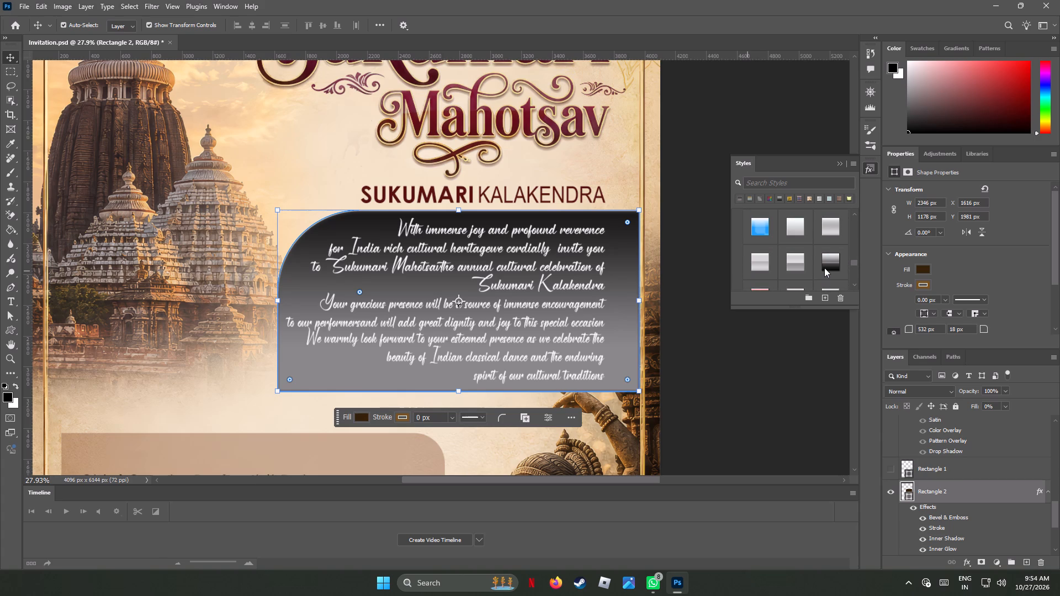
{"action": "scroll", "coordinate": [824, 268], "scroll_direction": "up", "scroll_amount": 11}
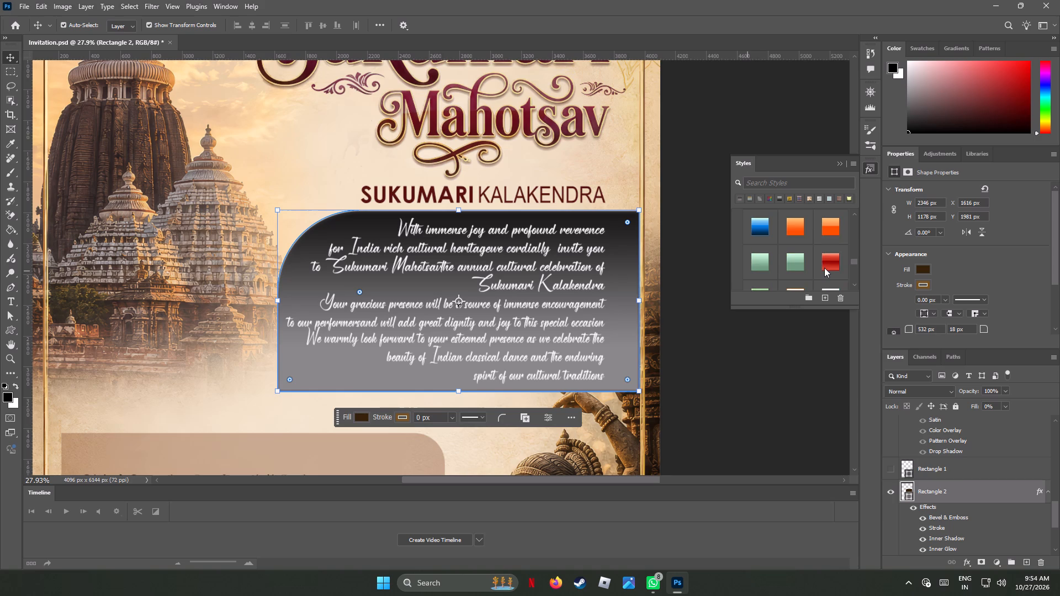
{"action": "scroll", "coordinate": [824, 268], "scroll_direction": "up", "scroll_amount": 2}
{"action": "left_click", "coordinate": [796, 236]}
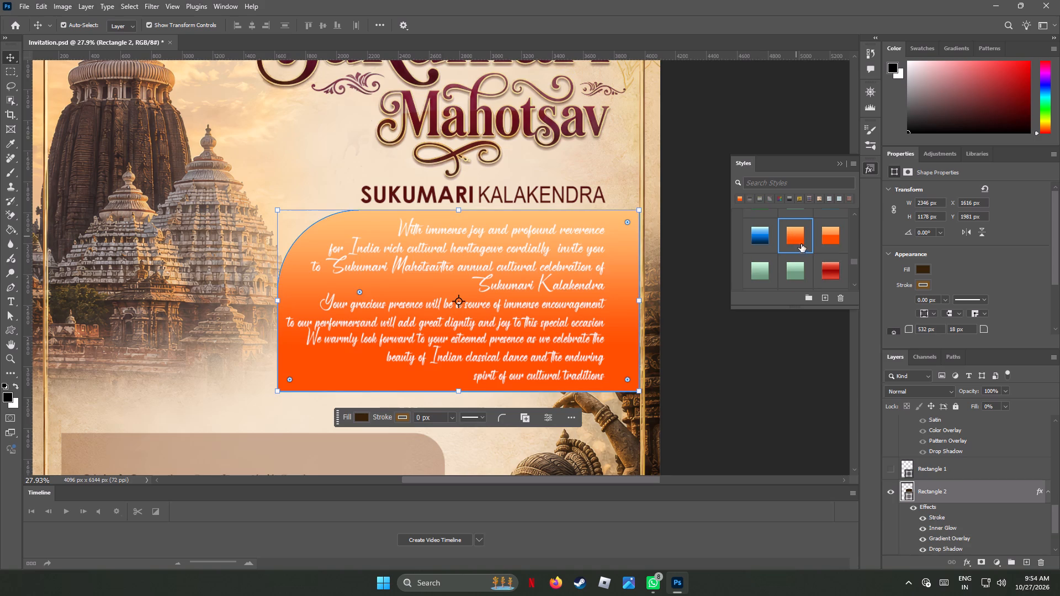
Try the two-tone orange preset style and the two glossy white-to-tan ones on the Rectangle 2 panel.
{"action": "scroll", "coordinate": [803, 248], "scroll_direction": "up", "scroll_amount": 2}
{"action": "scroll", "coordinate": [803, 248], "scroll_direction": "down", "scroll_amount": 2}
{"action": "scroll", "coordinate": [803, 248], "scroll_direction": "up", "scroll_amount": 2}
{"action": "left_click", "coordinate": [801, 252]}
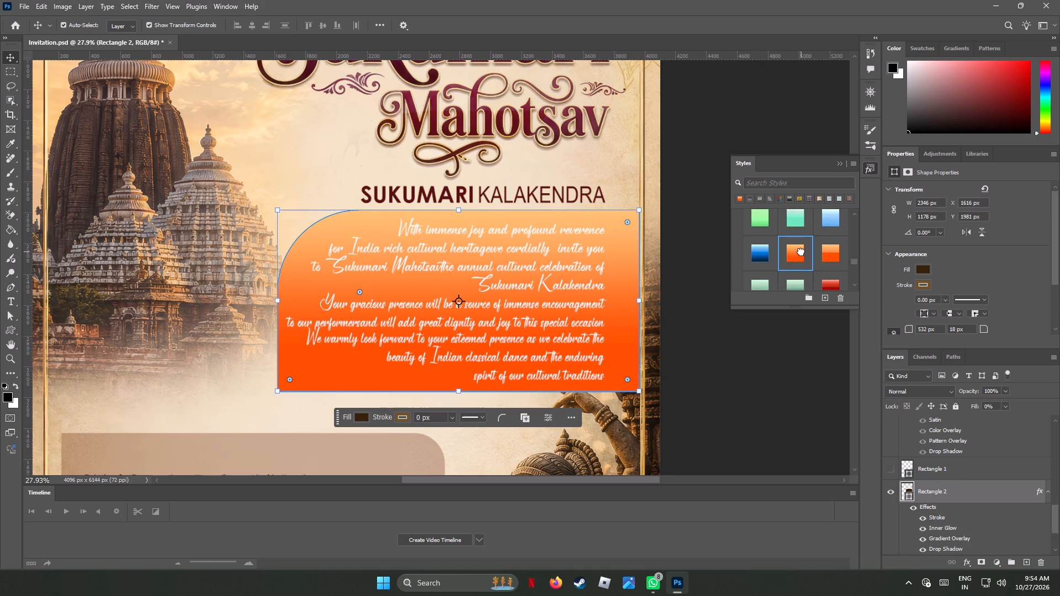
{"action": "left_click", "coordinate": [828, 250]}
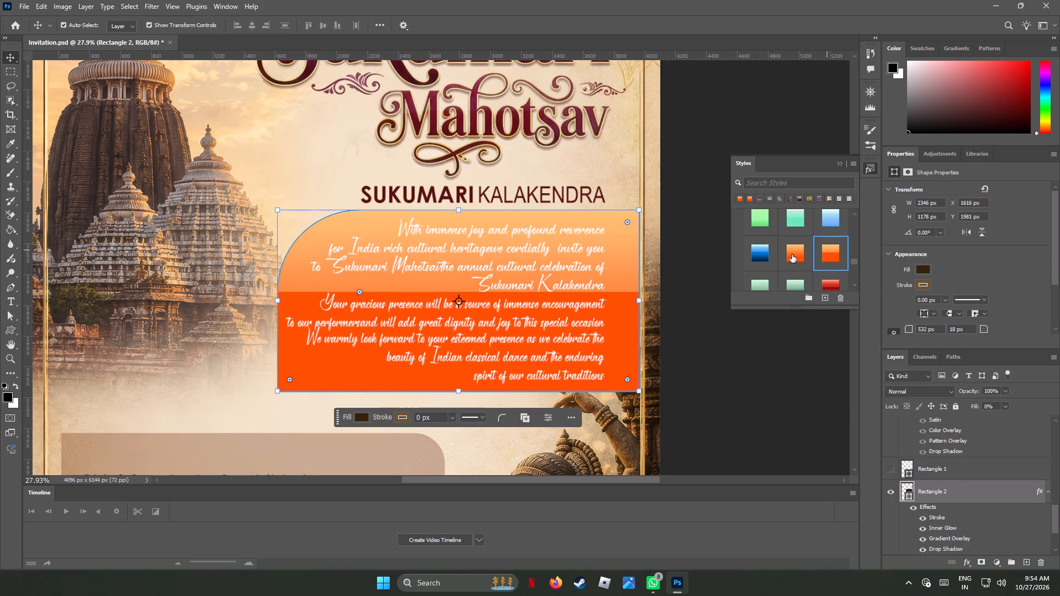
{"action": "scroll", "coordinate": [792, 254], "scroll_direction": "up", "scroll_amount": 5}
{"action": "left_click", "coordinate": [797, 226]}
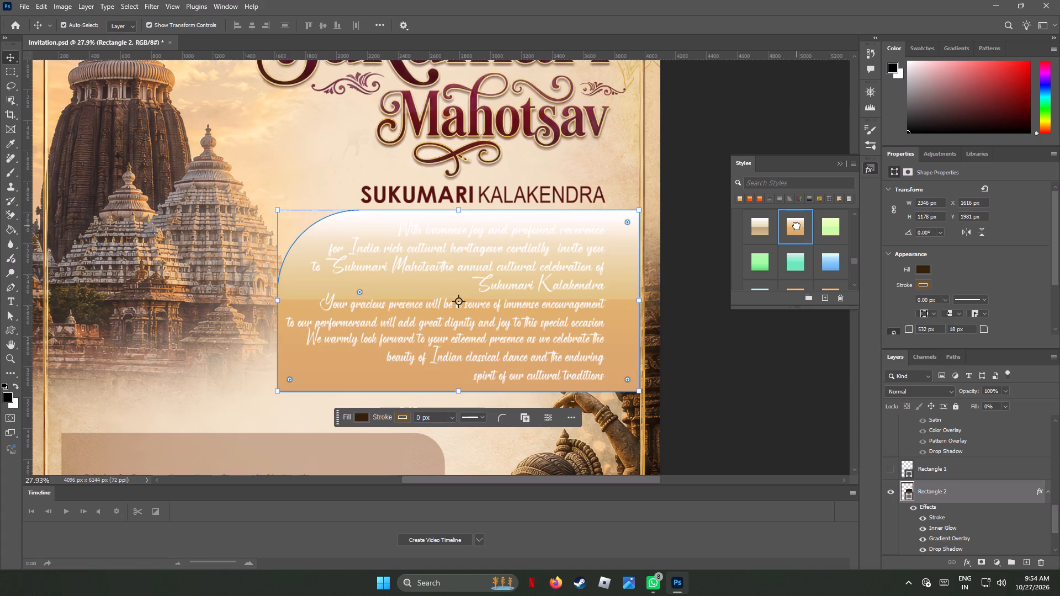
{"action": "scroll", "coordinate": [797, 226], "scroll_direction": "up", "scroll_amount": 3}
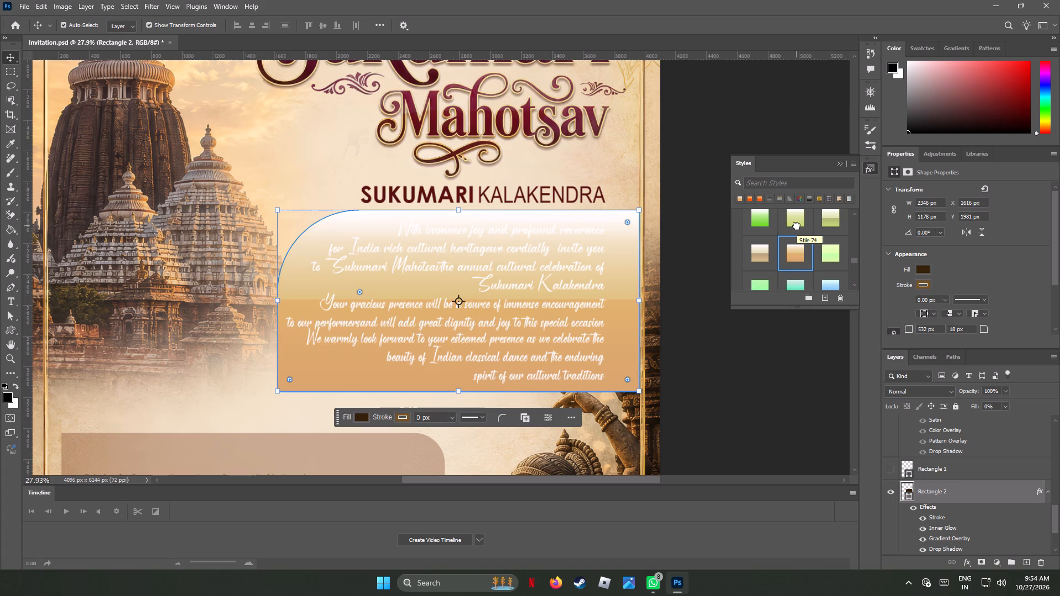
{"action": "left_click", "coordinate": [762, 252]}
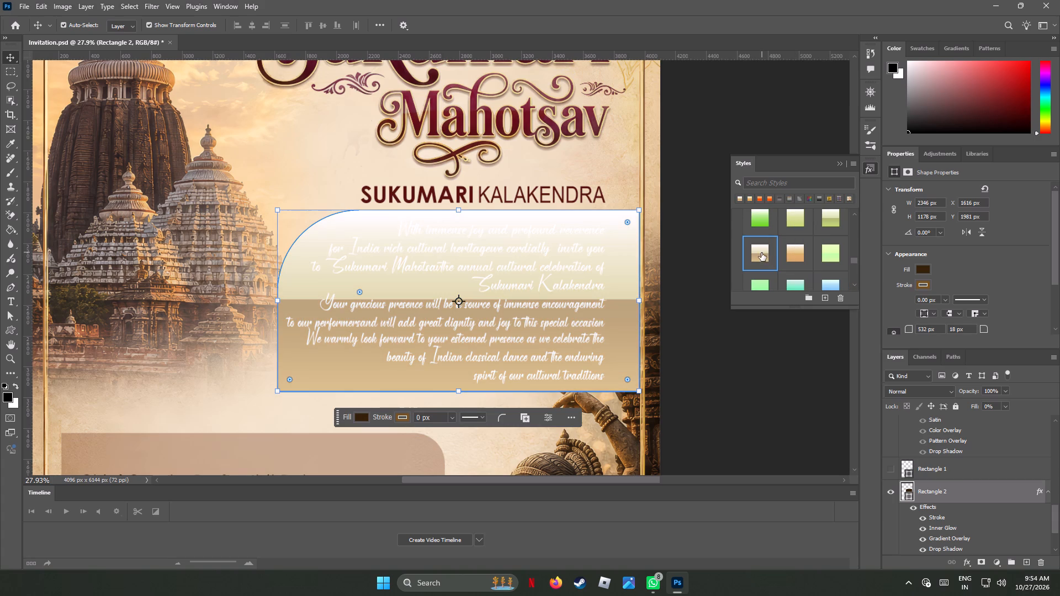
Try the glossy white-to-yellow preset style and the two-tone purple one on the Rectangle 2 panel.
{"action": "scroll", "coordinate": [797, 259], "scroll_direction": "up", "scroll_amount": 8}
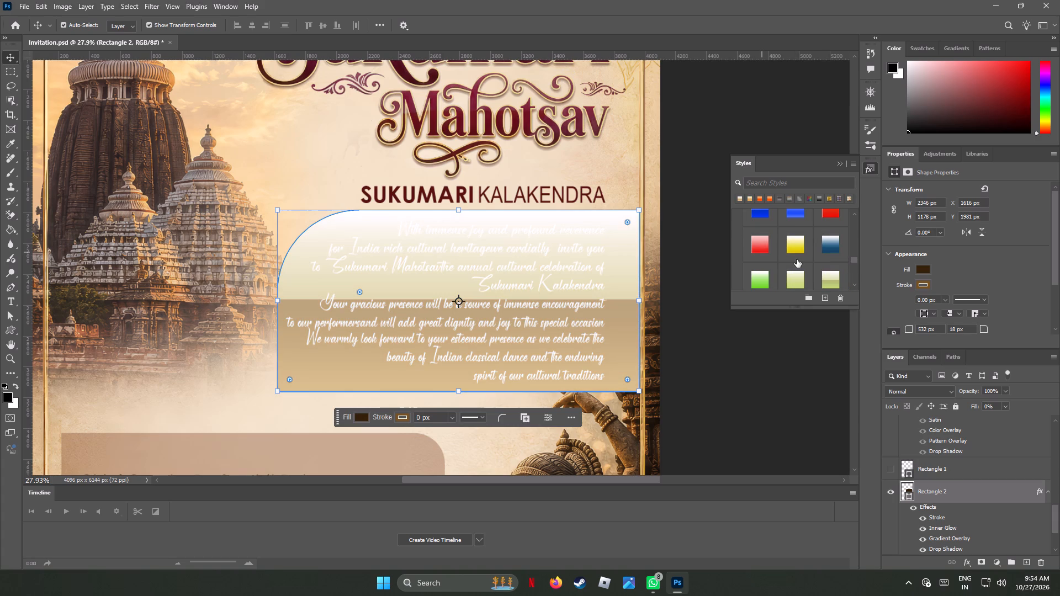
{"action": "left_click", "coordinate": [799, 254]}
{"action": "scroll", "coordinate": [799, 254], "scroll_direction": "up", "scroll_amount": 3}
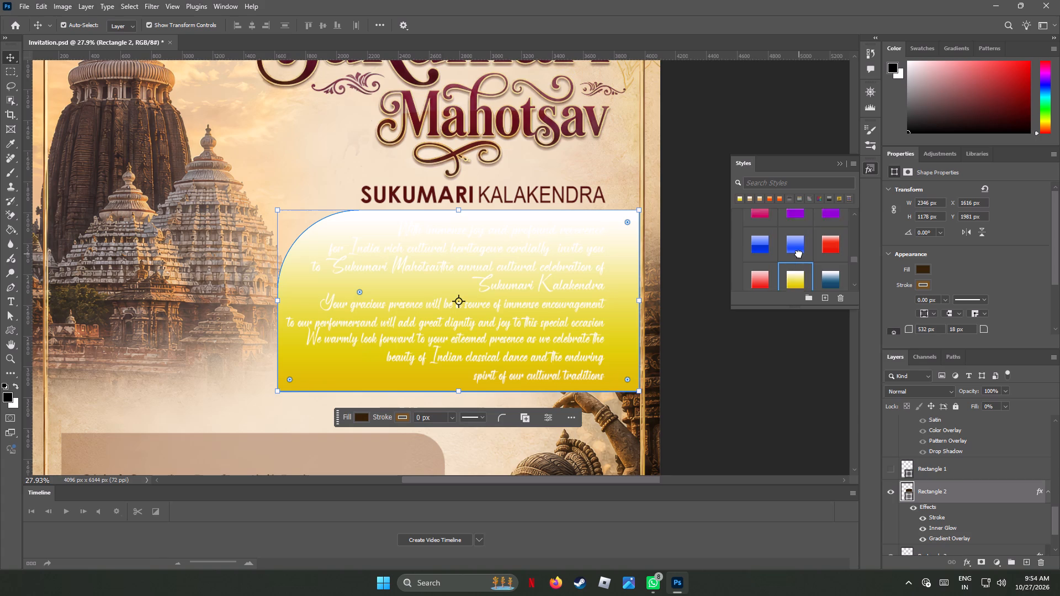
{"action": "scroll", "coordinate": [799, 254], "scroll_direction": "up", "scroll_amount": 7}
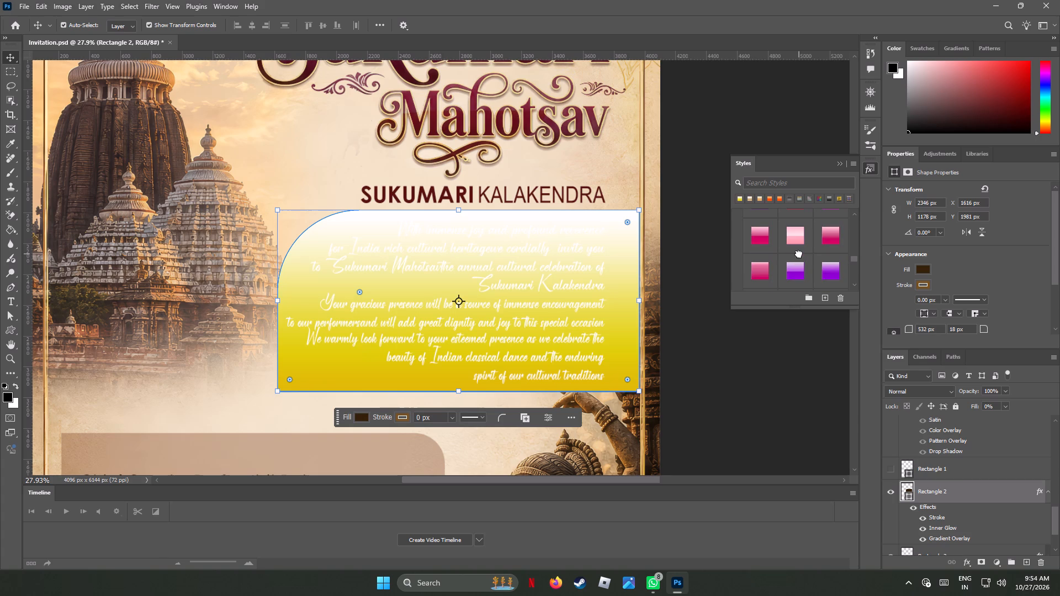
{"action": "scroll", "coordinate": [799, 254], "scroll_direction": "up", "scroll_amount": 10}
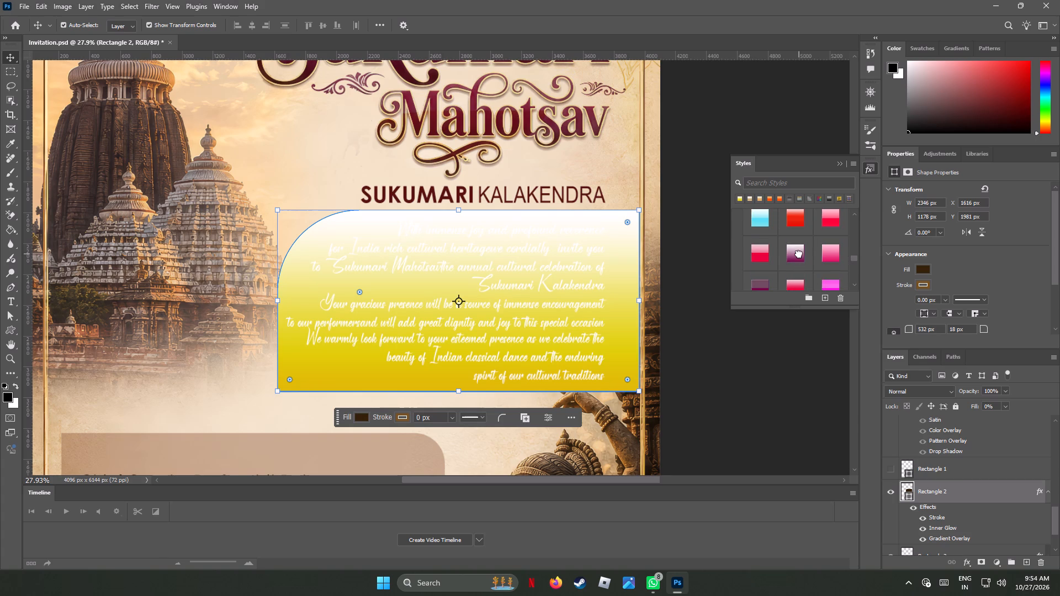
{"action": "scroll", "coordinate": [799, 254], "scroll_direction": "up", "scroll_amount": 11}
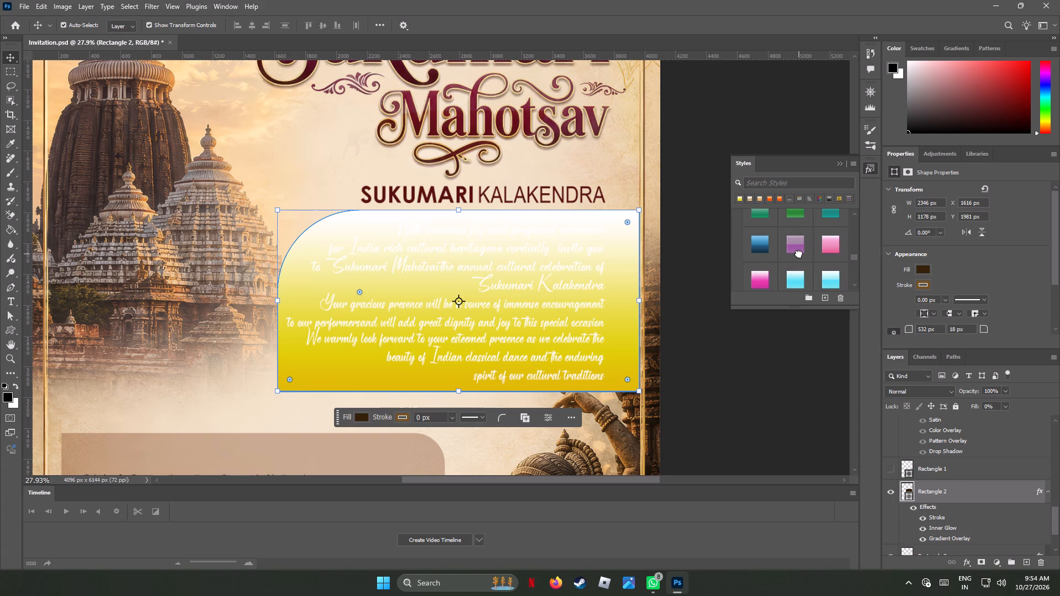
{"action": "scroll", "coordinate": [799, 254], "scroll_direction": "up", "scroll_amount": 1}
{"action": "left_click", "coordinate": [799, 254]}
Apply the glossy two-tone golden-brown preset style, beside the dark-red one, to the Rectangle 2 panel.
{"action": "scroll", "coordinate": [799, 254], "scroll_direction": "up", "scroll_amount": 4}
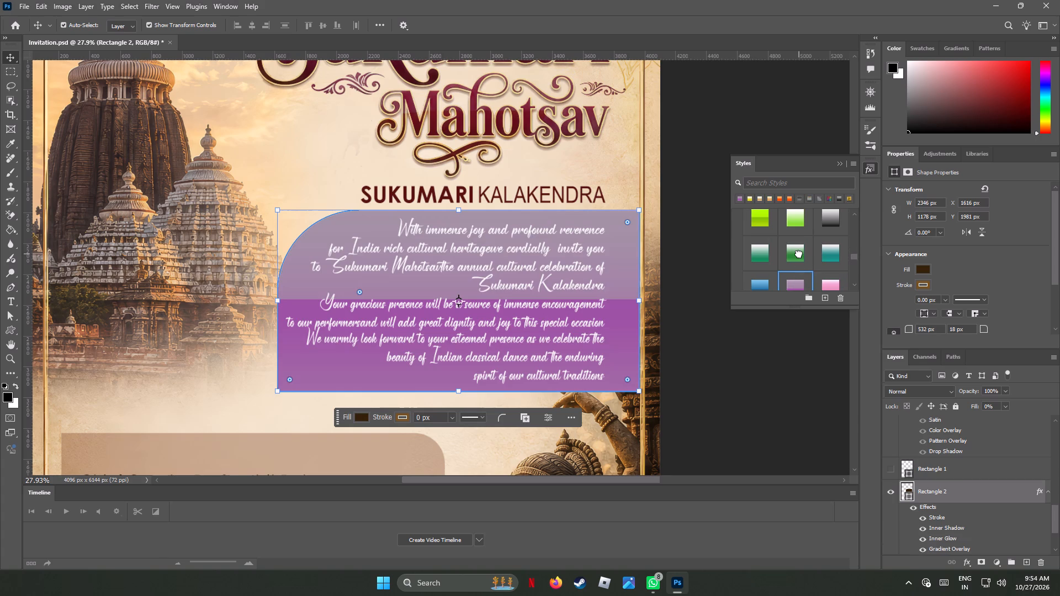
{"action": "scroll", "coordinate": [799, 254], "scroll_direction": "up", "scroll_amount": 7}
{"action": "left_click", "coordinate": [797, 242]}
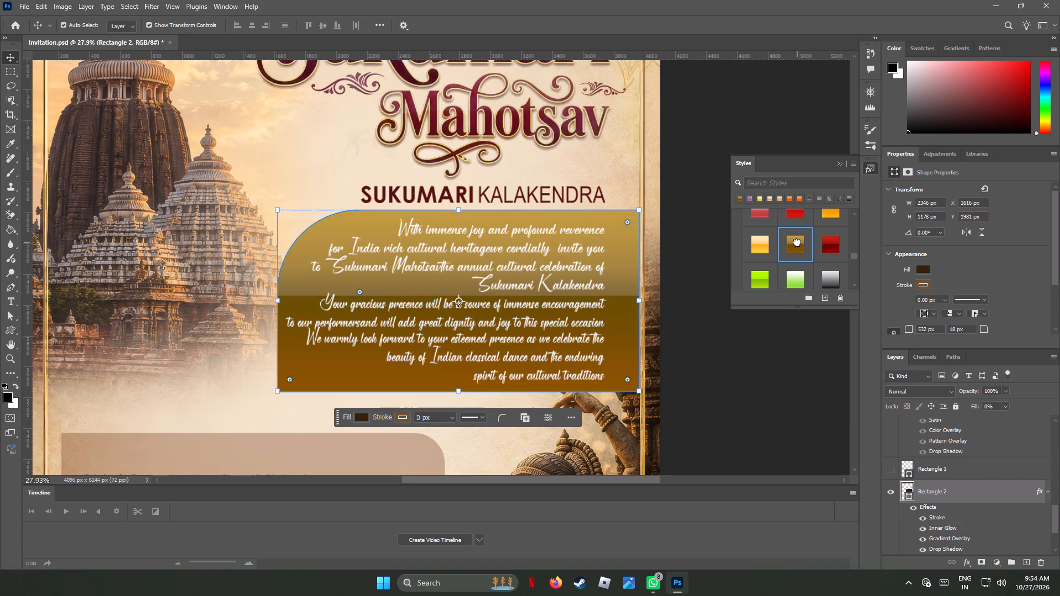
Collapse Rectangle 2's effects list and open the Gradient Overlay settings of its layer style, keeping the panel text in view.
{"action": "left_click", "coordinate": [1047, 492]}
{"action": "right_click", "coordinate": [992, 489]}
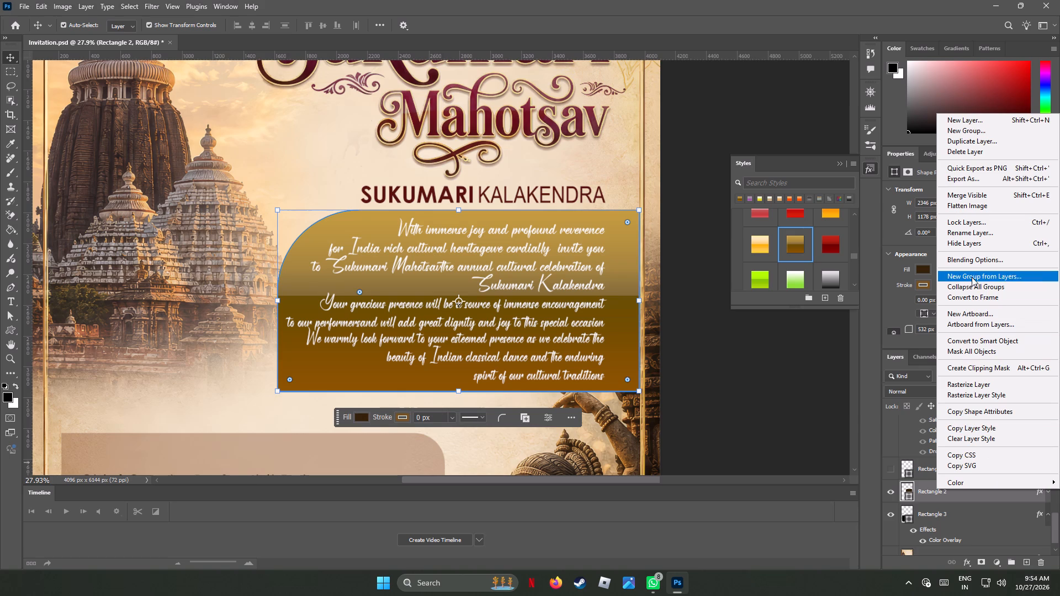
{"action": "left_click", "coordinate": [979, 256]}
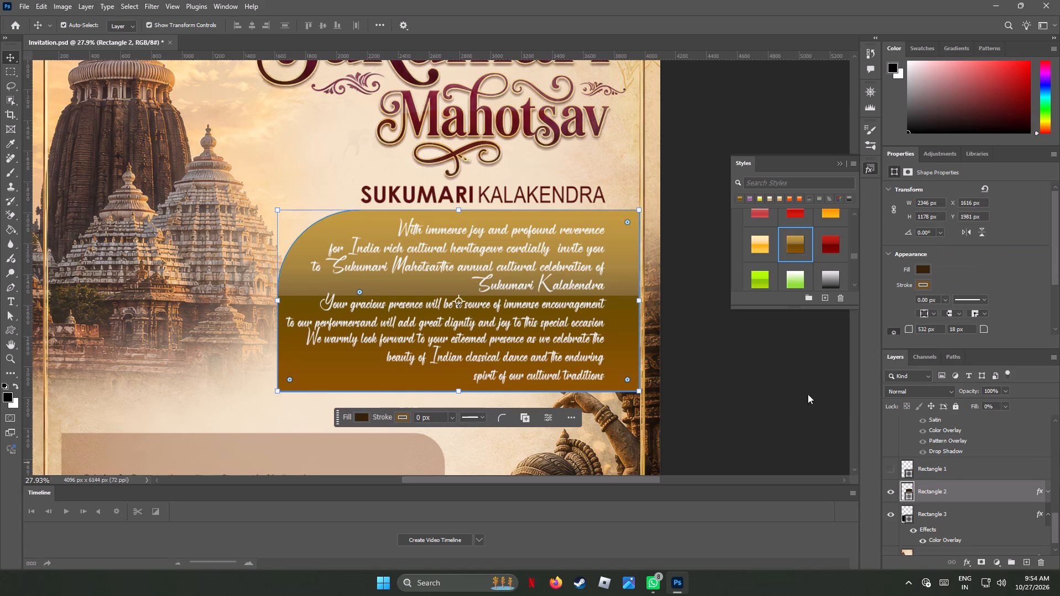
{"action": "left_click_drag", "start_coordinate": [609, 259], "coordinate": [629, 311]}
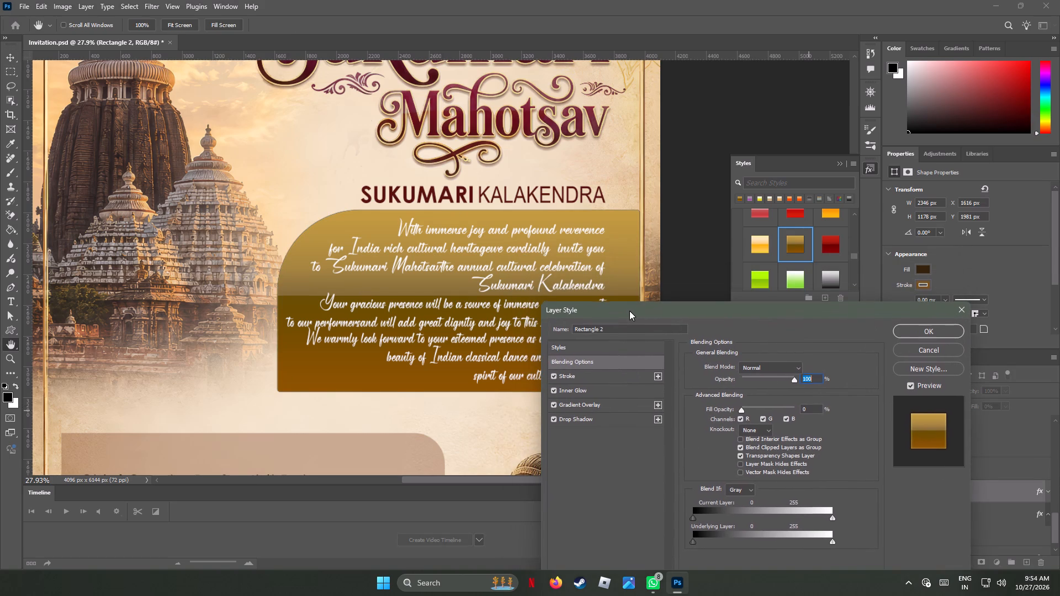
{"action": "left_click_drag", "start_coordinate": [629, 311], "coordinate": [629, 311]}
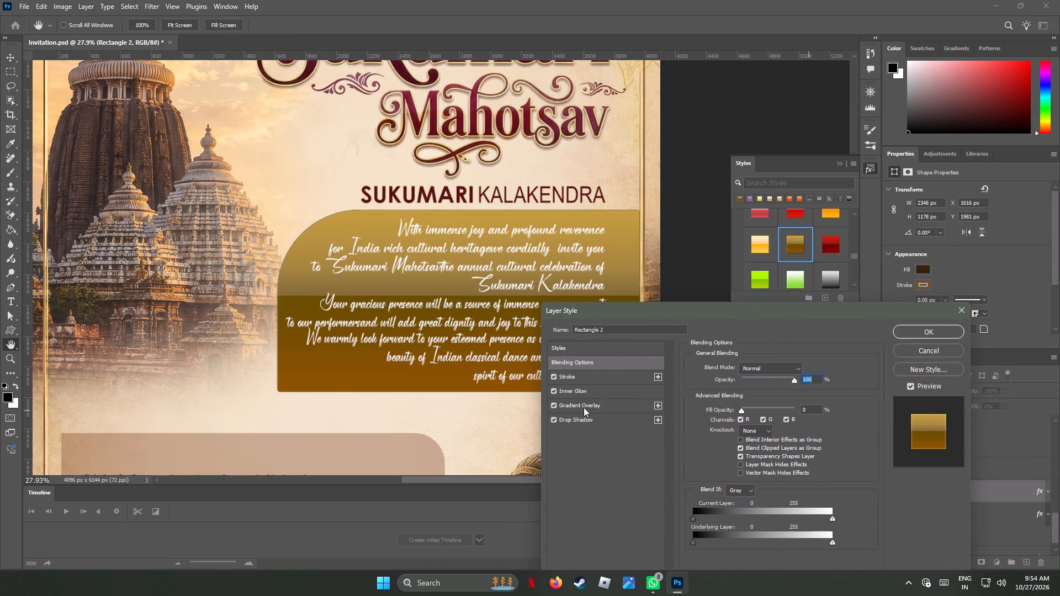
{"action": "left_click", "coordinate": [584, 407]}
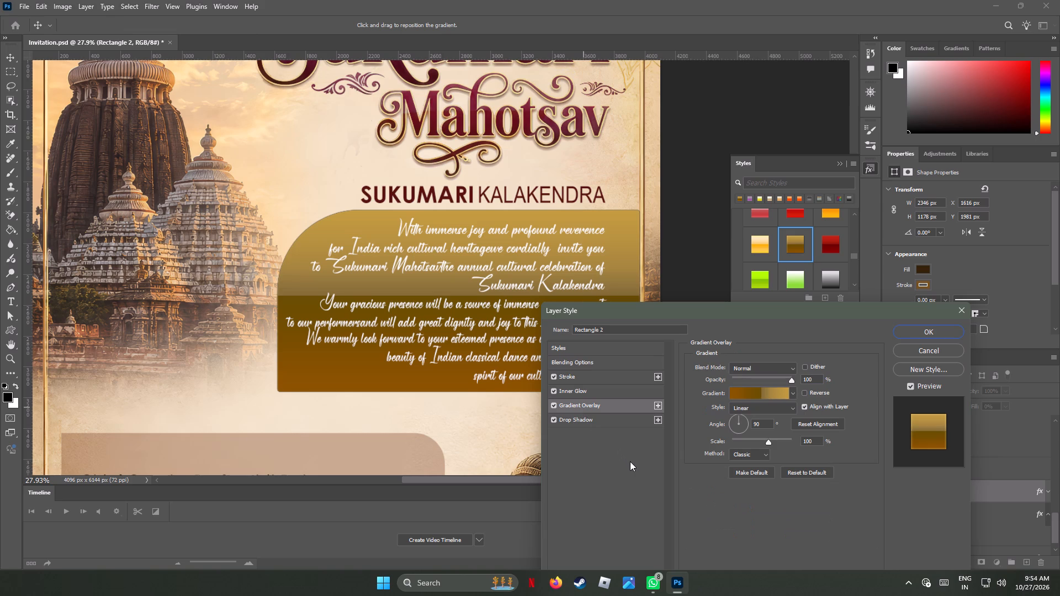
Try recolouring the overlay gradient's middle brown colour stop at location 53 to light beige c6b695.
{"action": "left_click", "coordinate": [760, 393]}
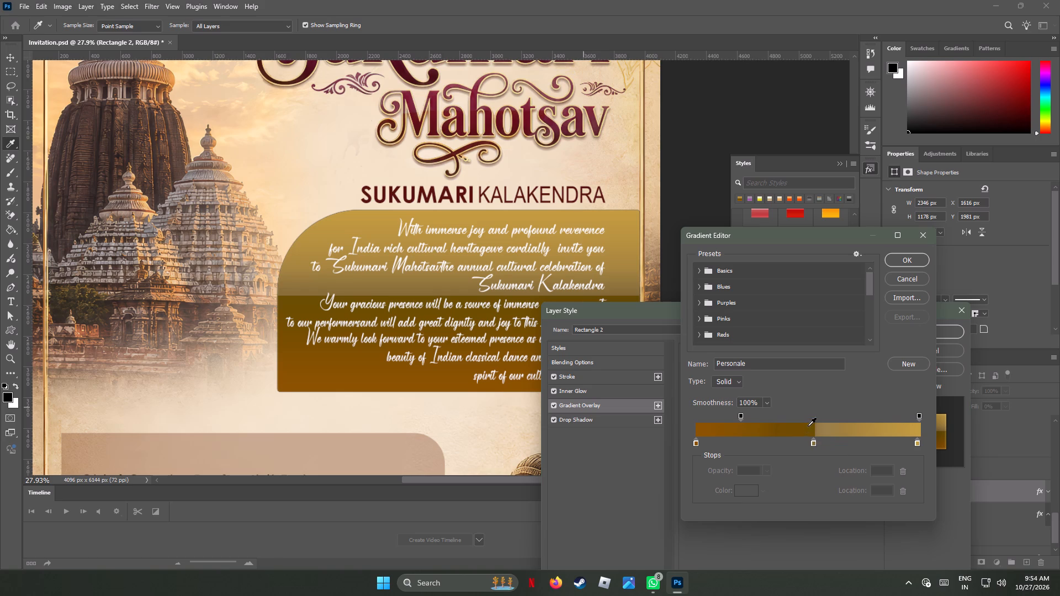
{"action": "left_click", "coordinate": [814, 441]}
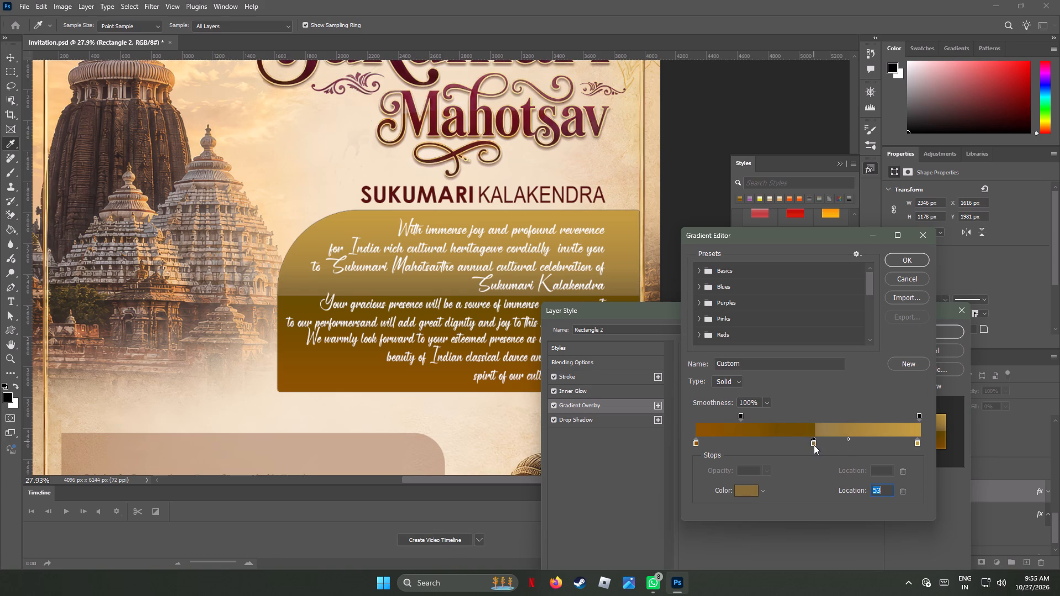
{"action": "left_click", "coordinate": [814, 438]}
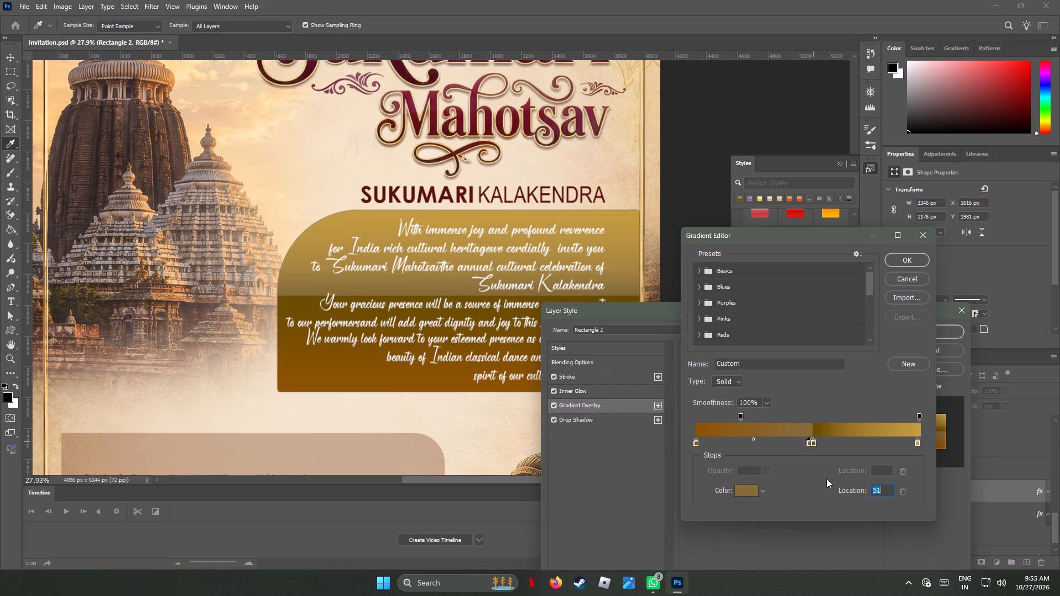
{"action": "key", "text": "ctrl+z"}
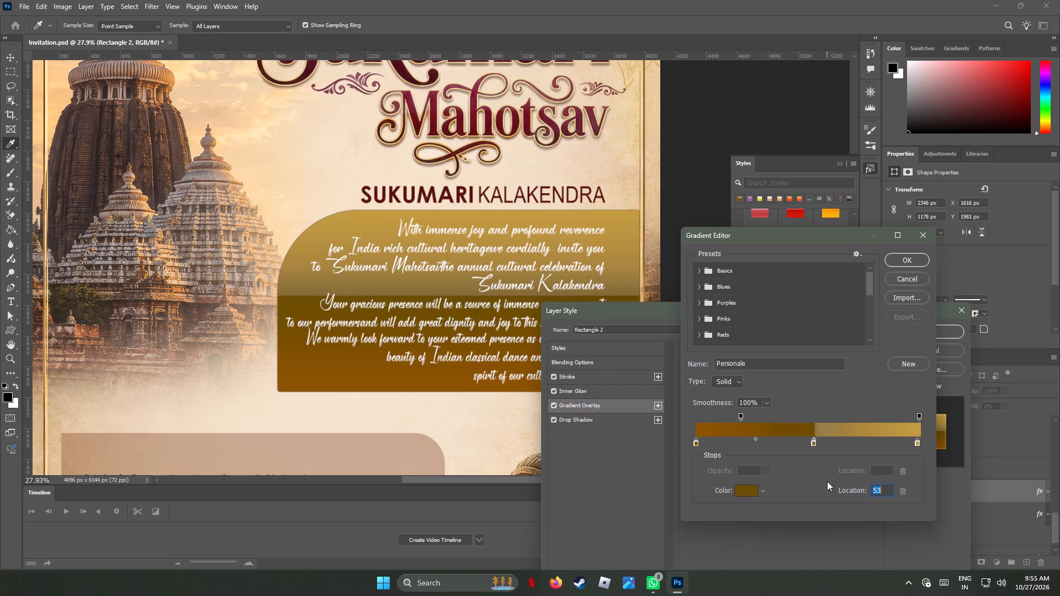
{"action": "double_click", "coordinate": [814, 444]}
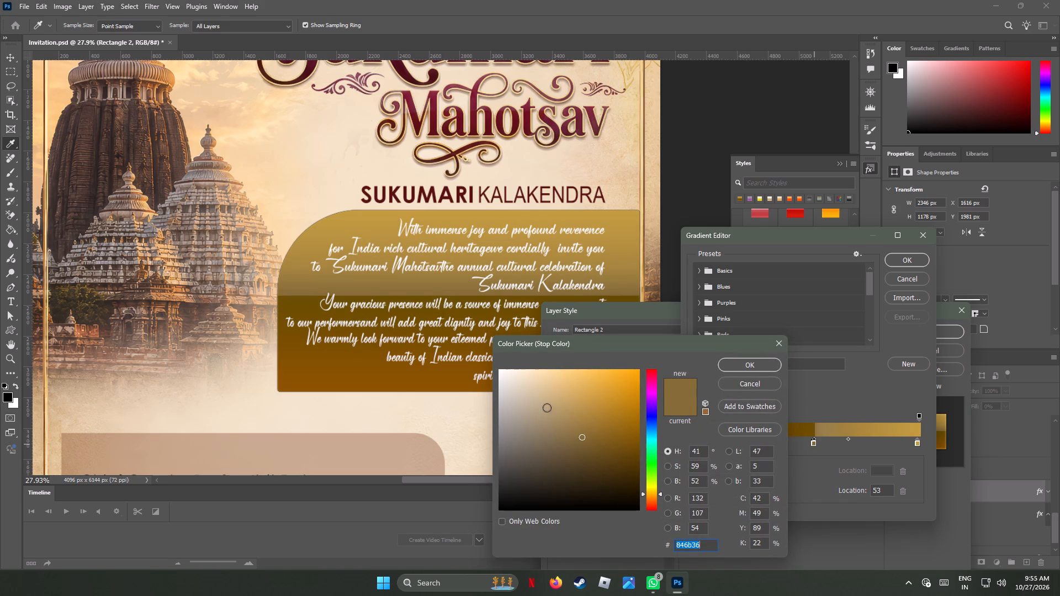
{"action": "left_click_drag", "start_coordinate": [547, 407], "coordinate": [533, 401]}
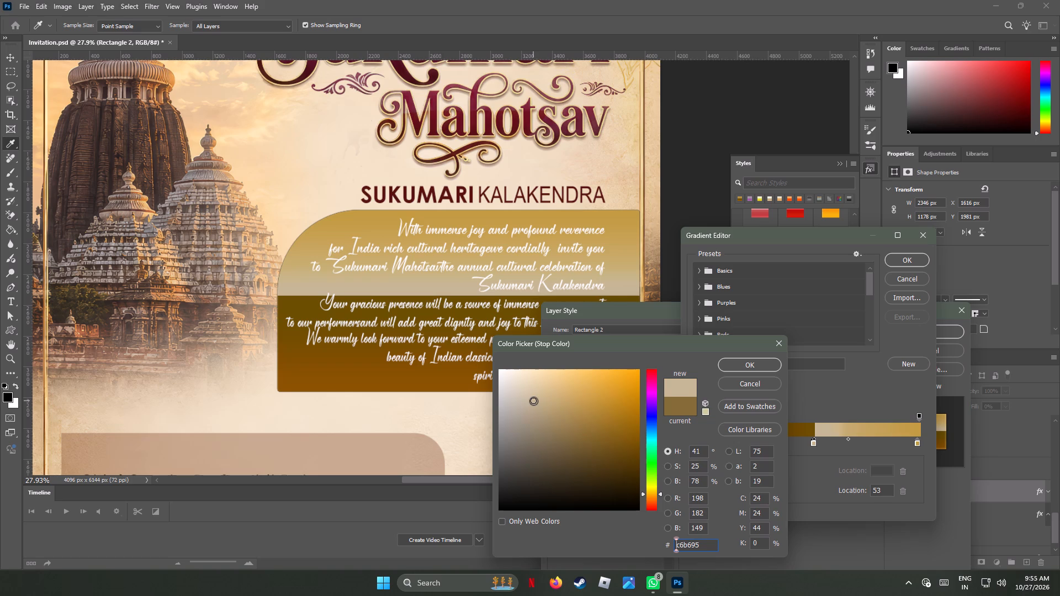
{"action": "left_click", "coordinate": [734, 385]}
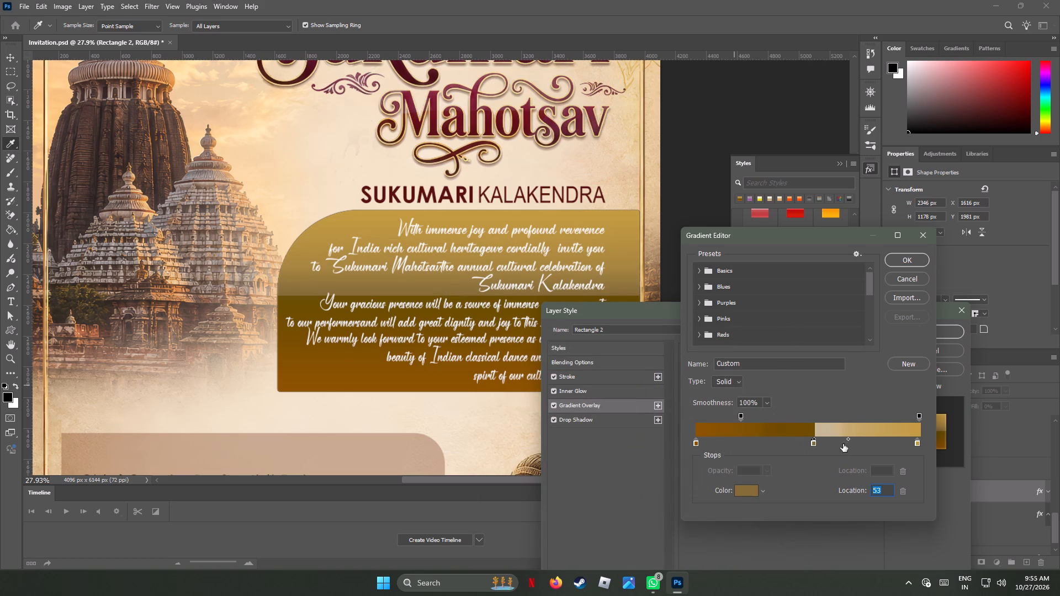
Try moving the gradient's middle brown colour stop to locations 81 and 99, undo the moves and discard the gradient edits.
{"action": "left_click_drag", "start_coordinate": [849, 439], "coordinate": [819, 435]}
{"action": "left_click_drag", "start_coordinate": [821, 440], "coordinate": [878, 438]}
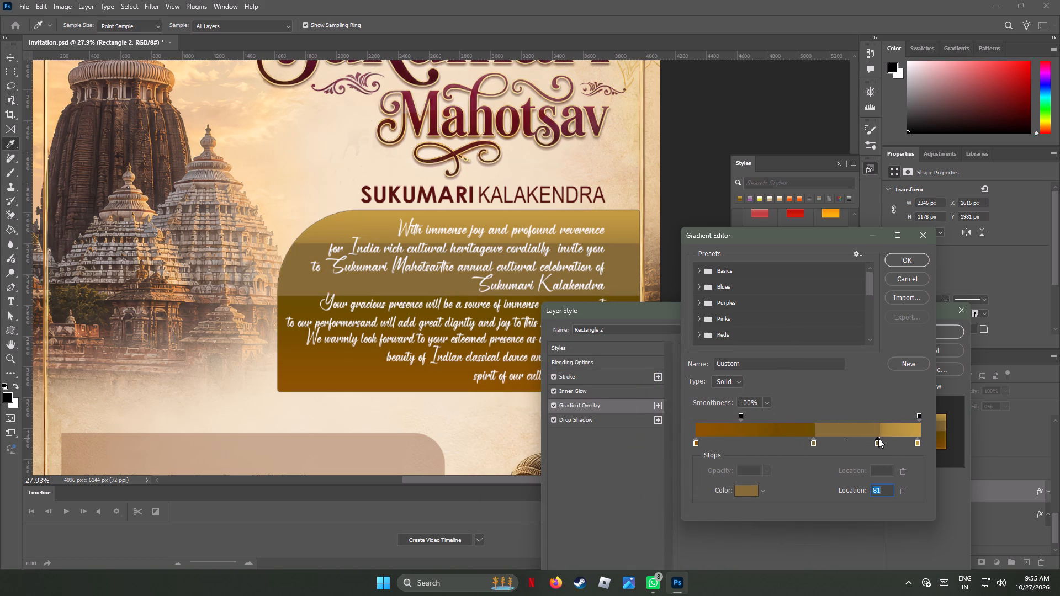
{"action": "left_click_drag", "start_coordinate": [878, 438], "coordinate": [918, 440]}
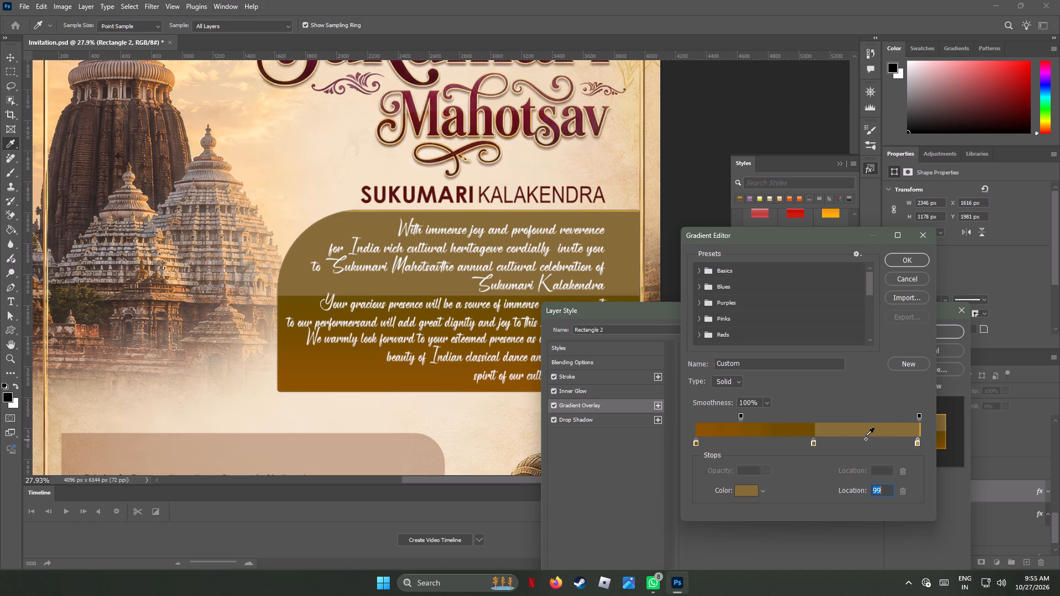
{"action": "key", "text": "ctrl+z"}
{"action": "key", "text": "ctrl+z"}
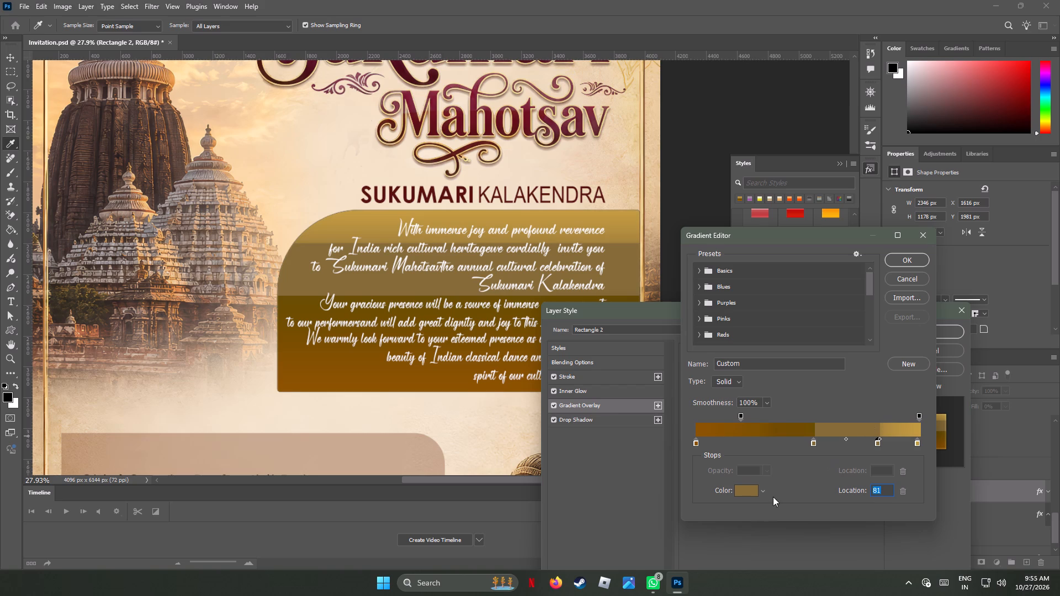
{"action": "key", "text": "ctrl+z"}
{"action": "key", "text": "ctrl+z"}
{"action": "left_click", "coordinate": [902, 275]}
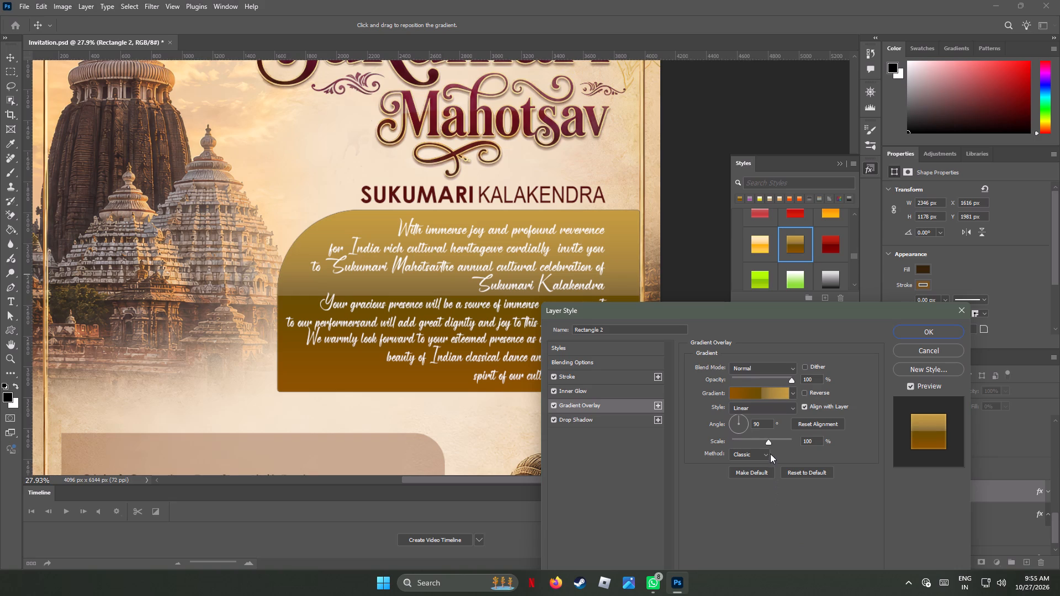
Try different scales for Rectangle 2's gradient overlay and set it to 150%.
{"action": "left_click_drag", "start_coordinate": [769, 442], "coordinate": [780, 444]}
{"action": "left_click_drag", "start_coordinate": [780, 444], "coordinate": [692, 447]}
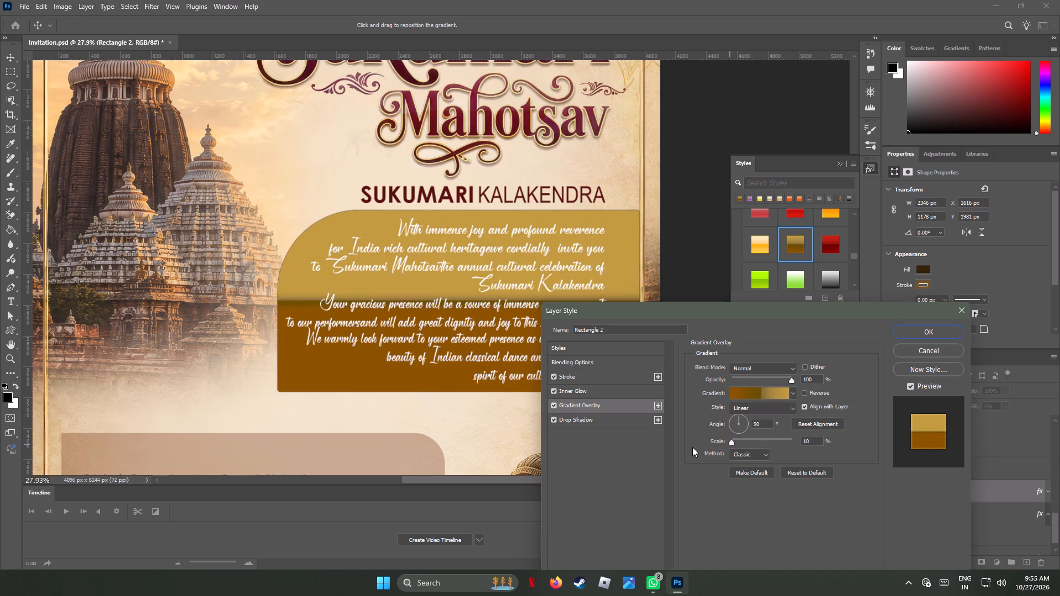
{"action": "left_click_drag", "start_coordinate": [692, 447], "coordinate": [934, 456]}
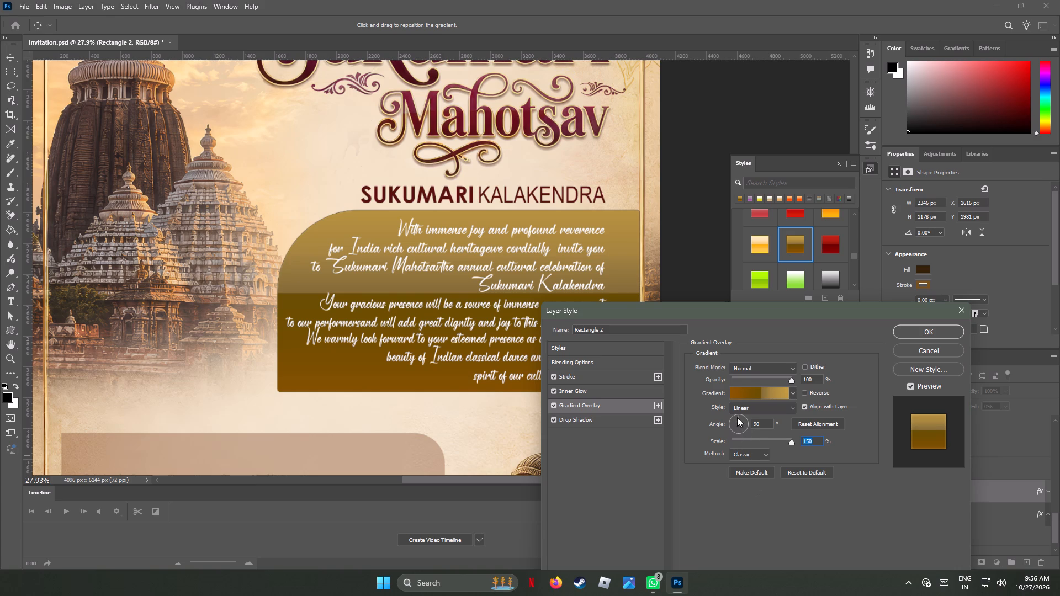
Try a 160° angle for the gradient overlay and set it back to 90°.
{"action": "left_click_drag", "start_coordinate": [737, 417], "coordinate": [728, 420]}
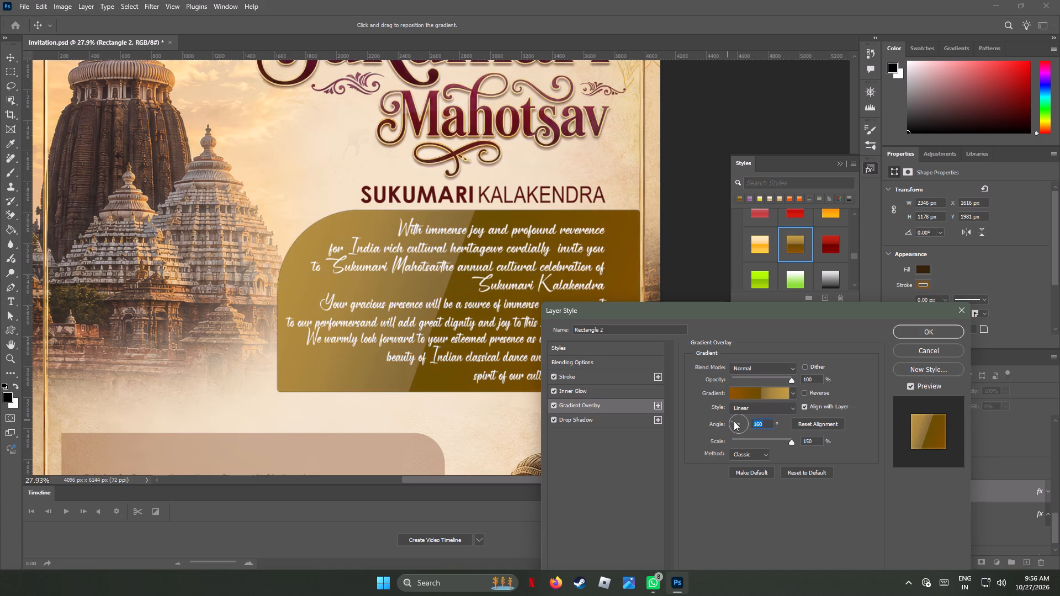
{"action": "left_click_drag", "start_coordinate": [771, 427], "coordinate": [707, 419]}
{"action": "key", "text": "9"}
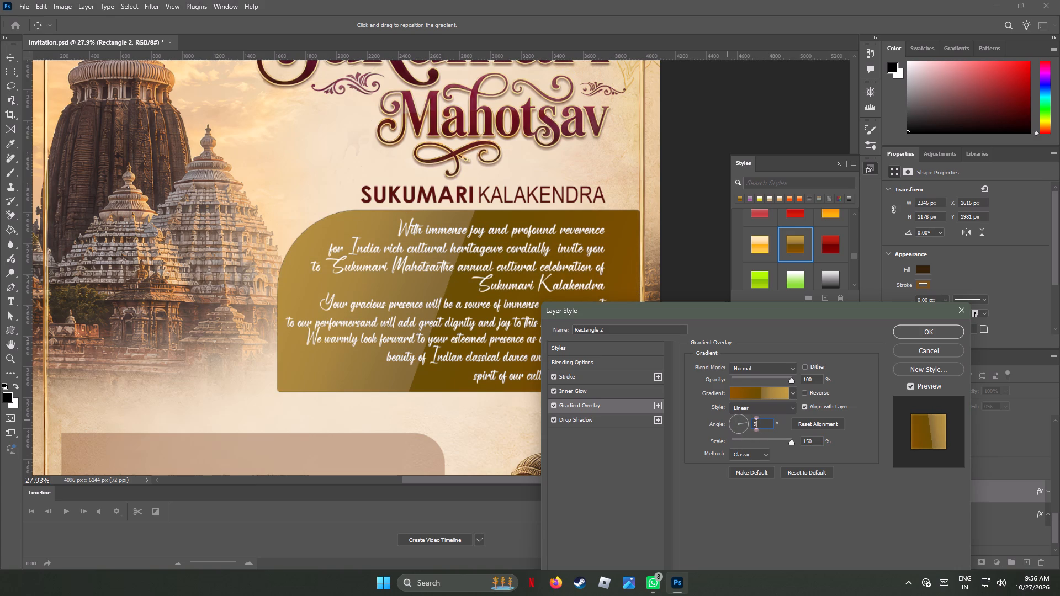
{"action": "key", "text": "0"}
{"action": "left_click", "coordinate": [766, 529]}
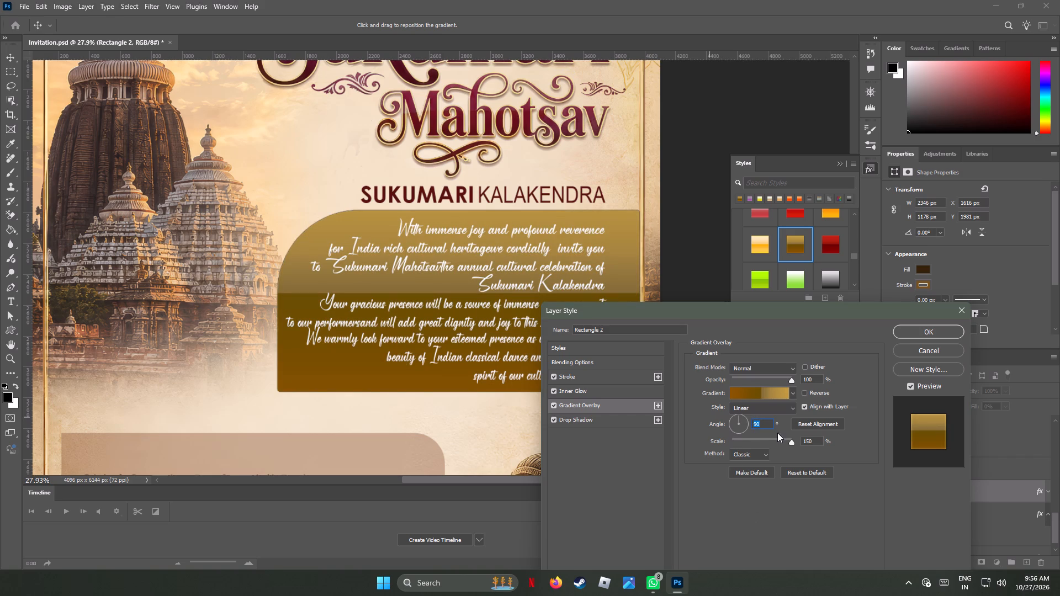
Look through the gradient presets, including the Oranges group, for Rectangle 2's gradient overlay without choosing one.
{"action": "left_click", "coordinate": [760, 390]}
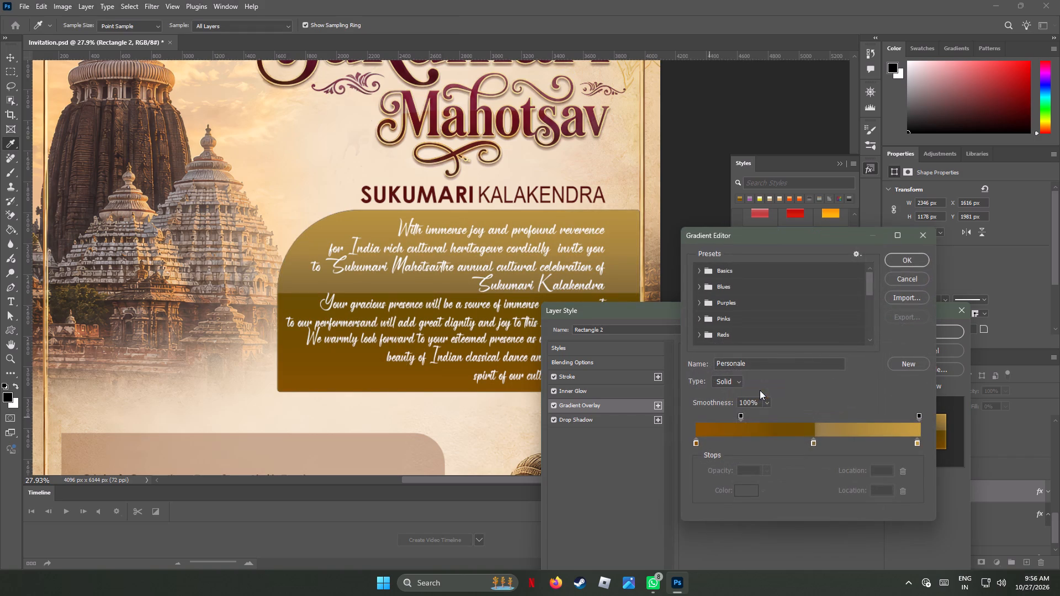
{"action": "left_click_drag", "start_coordinate": [870, 281], "coordinate": [867, 334]}
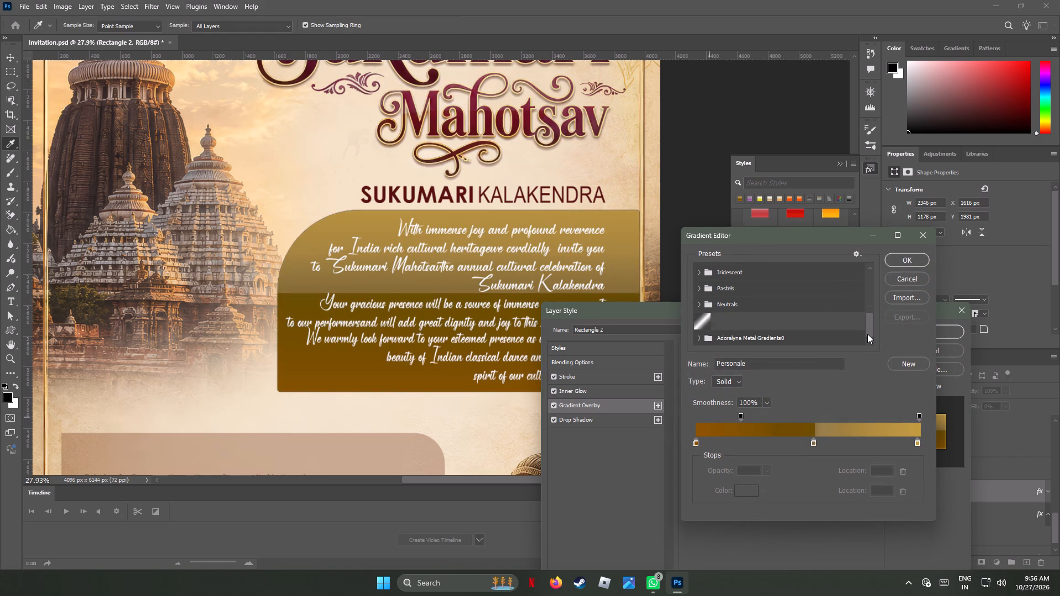
{"action": "left_click_drag", "start_coordinate": [867, 334], "coordinate": [866, 306]}
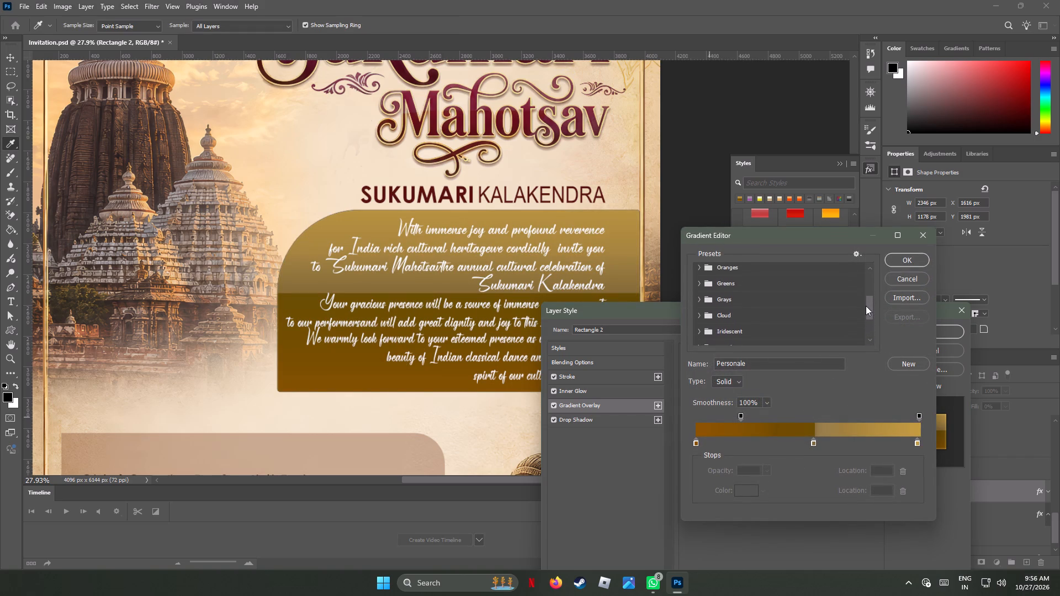
{"action": "left_click_drag", "start_coordinate": [866, 306], "coordinate": [867, 293]}
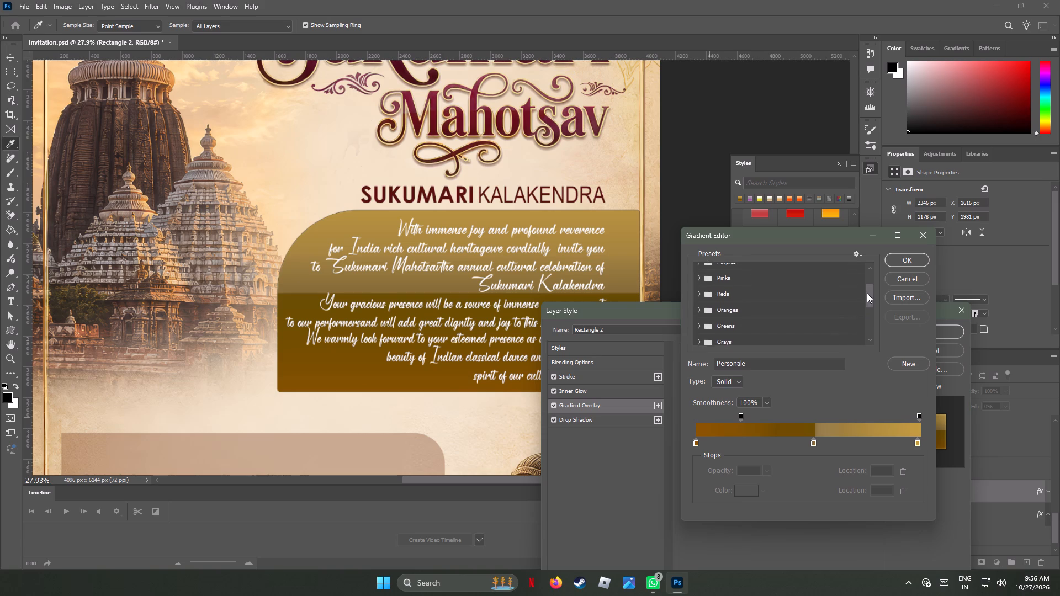
{"action": "left_click_drag", "start_coordinate": [867, 293], "coordinate": [867, 292]}
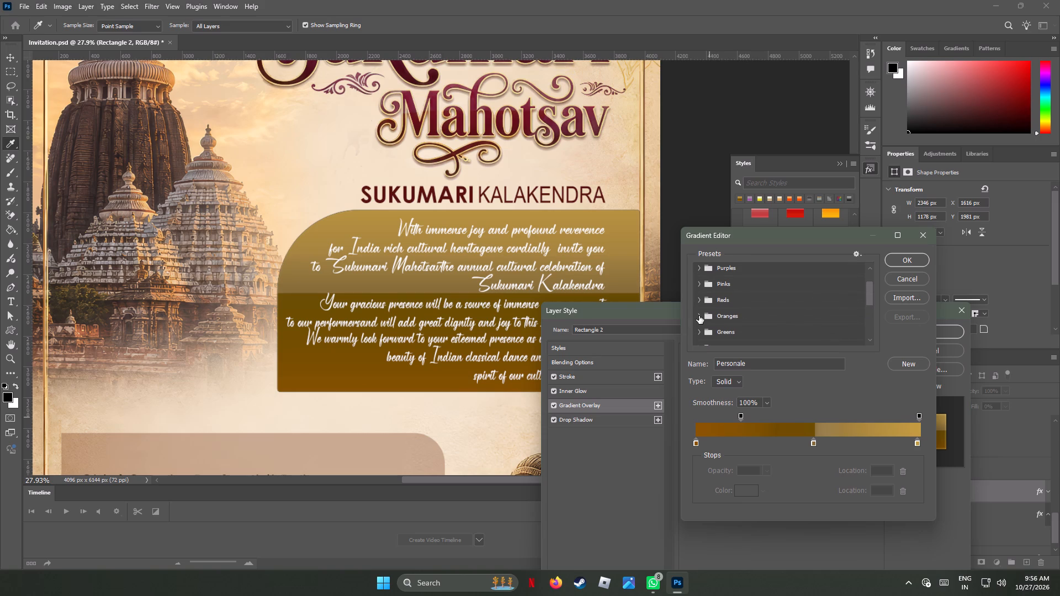
{"action": "left_click", "coordinate": [699, 315]}
{"action": "left_click_drag", "start_coordinate": [868, 286], "coordinate": [867, 299]}
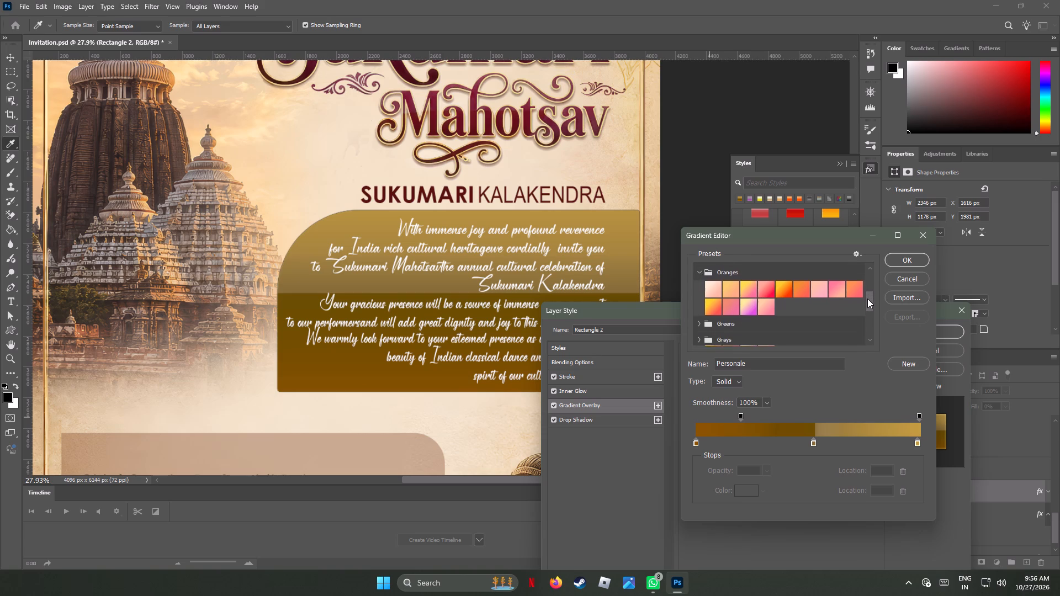
{"action": "left_click_drag", "start_coordinate": [867, 299], "coordinate": [868, 329]}
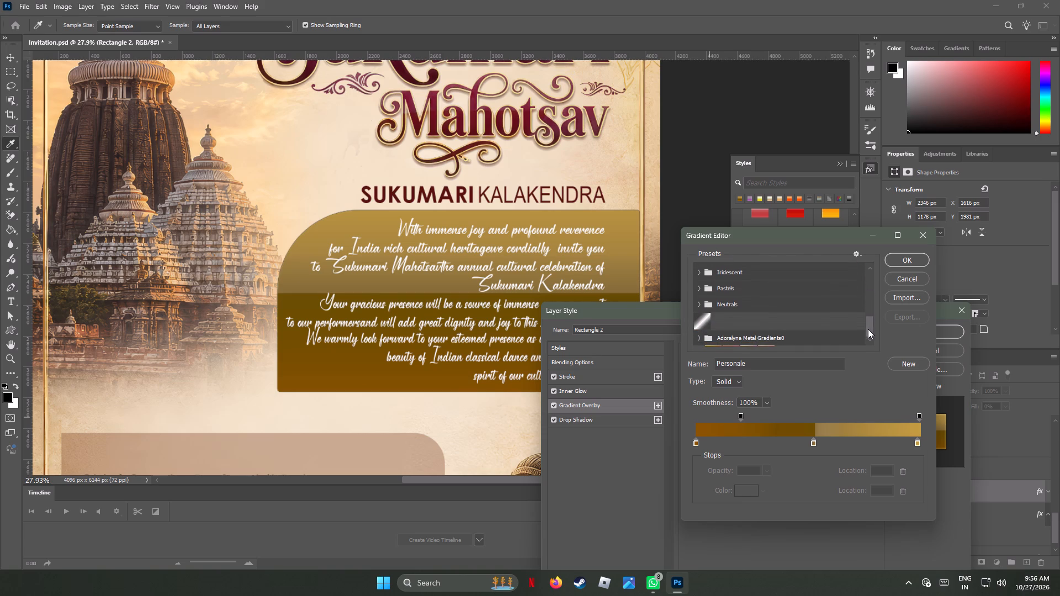
{"action": "left_click_drag", "start_coordinate": [868, 329], "coordinate": [868, 329]}
{"action": "left_click", "coordinate": [913, 276]}
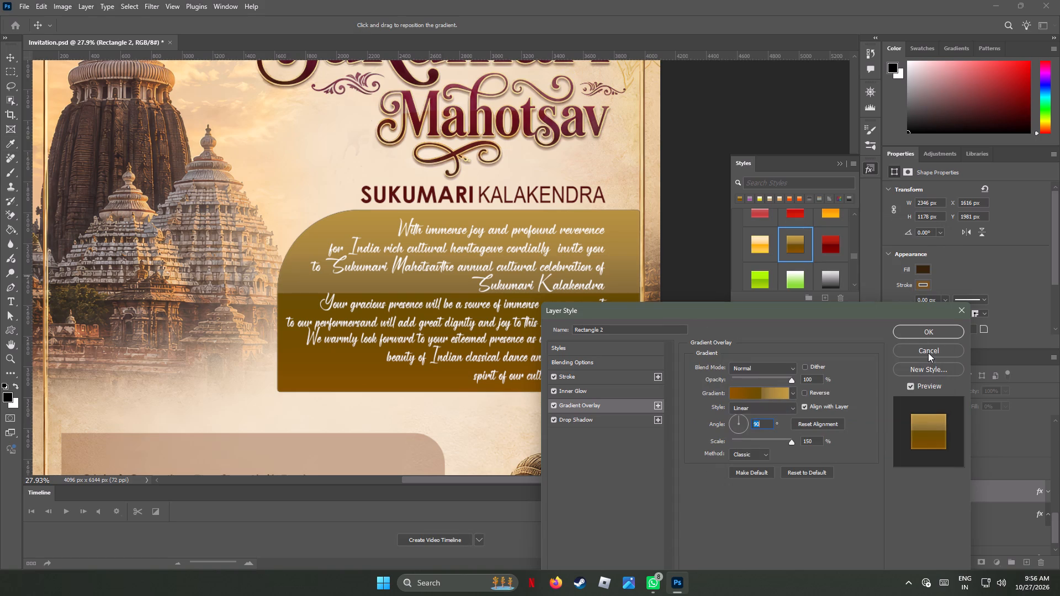
Apply the edited layer style to Rectangle 2.
{"action": "left_click", "coordinate": [931, 329]}
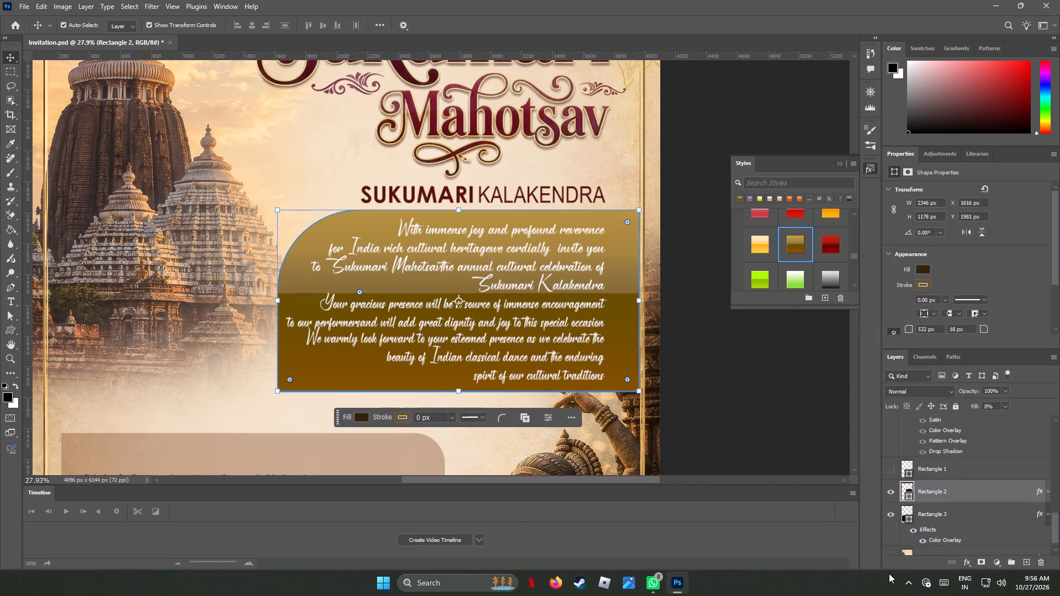
Save the Invitation.psd document.
{"action": "key", "text": "ctrl+s"}
{"action": "key", "text": "ctrl+s"}
{"action": "key", "text": "ctrl+s"}
{"action": "key", "text": "ctrl+s"}
{"action": "key", "text": "ctrl+s"}
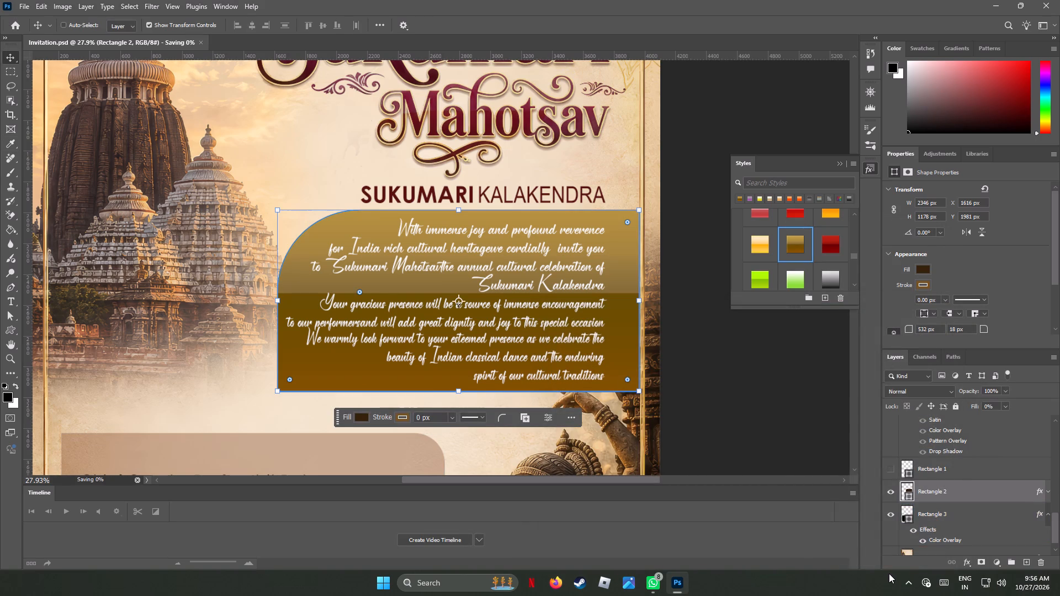